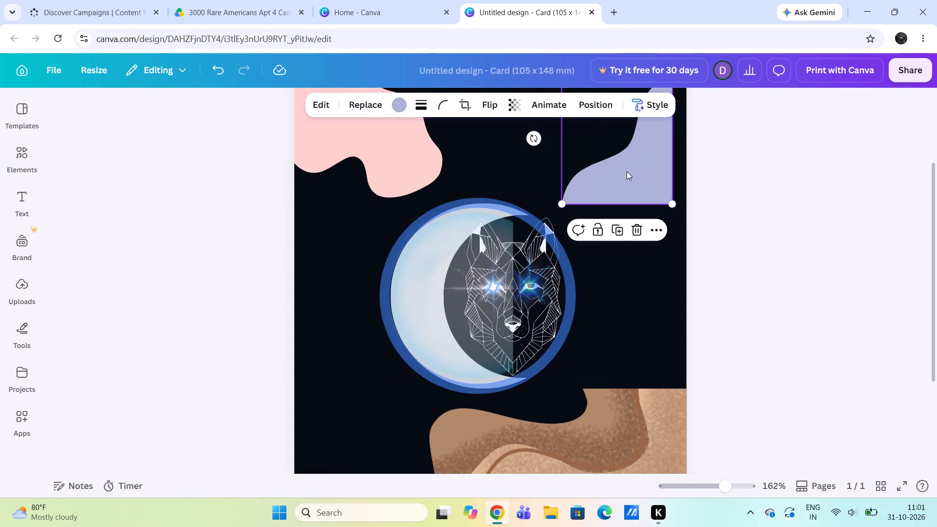
Move the lavender wave shape flush against the card's right edge in the upper corner.
{"action": "left_click_drag", "start_coordinate": [627, 171], "coordinate": [640, 167]}
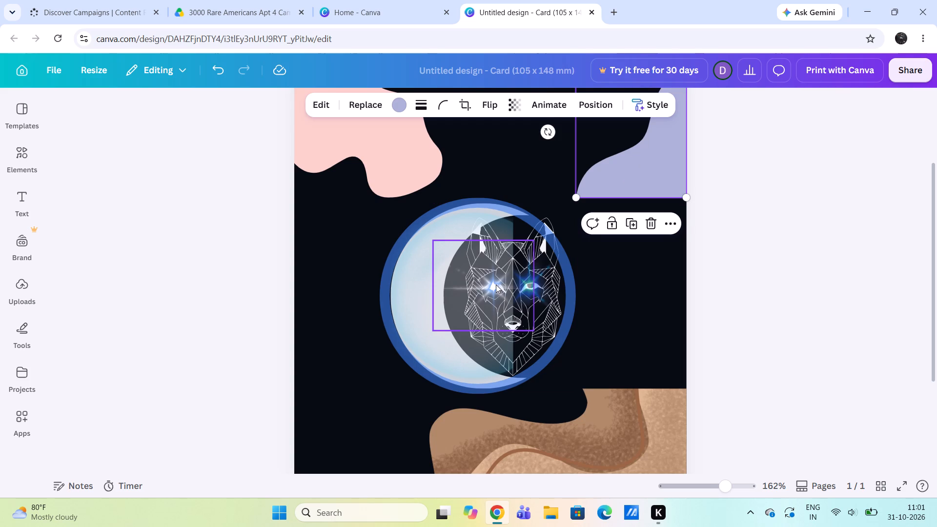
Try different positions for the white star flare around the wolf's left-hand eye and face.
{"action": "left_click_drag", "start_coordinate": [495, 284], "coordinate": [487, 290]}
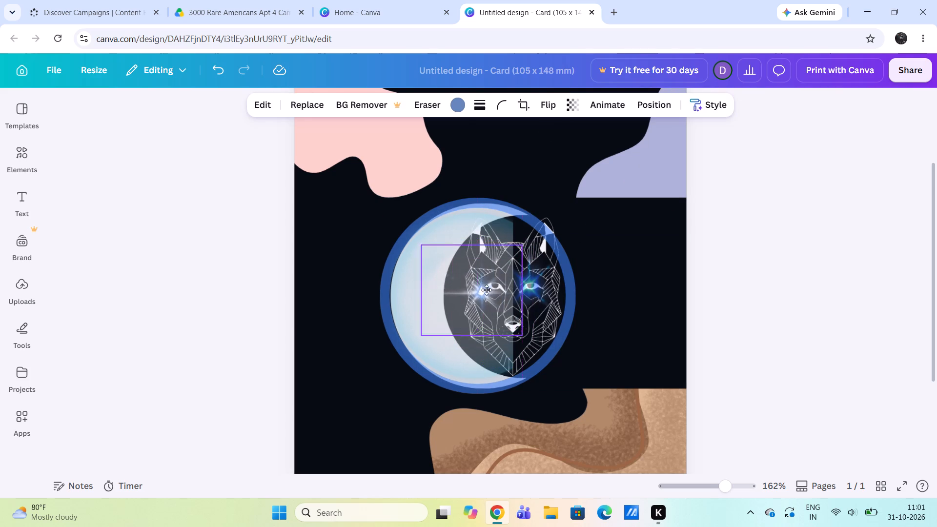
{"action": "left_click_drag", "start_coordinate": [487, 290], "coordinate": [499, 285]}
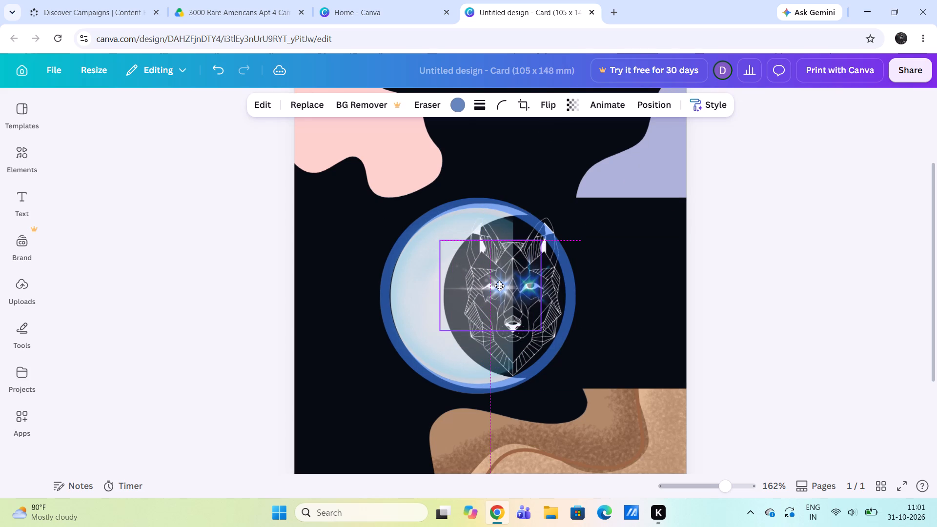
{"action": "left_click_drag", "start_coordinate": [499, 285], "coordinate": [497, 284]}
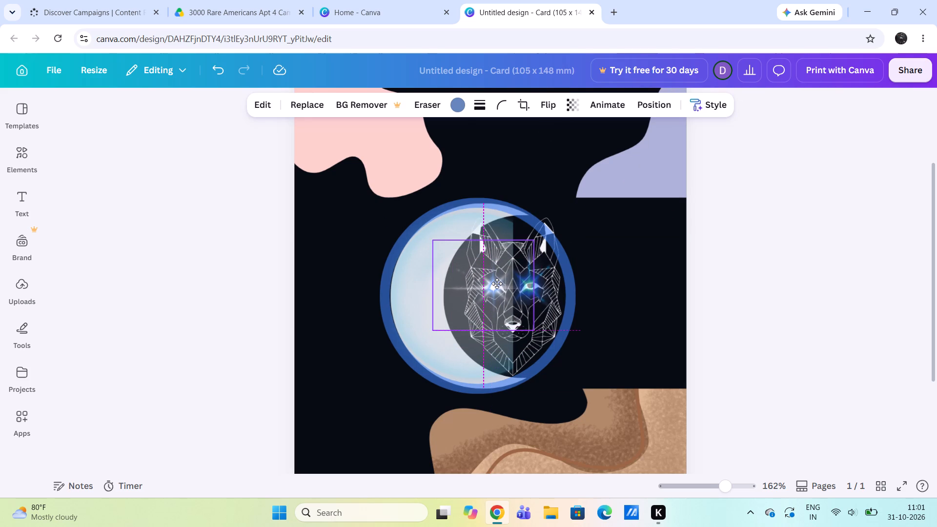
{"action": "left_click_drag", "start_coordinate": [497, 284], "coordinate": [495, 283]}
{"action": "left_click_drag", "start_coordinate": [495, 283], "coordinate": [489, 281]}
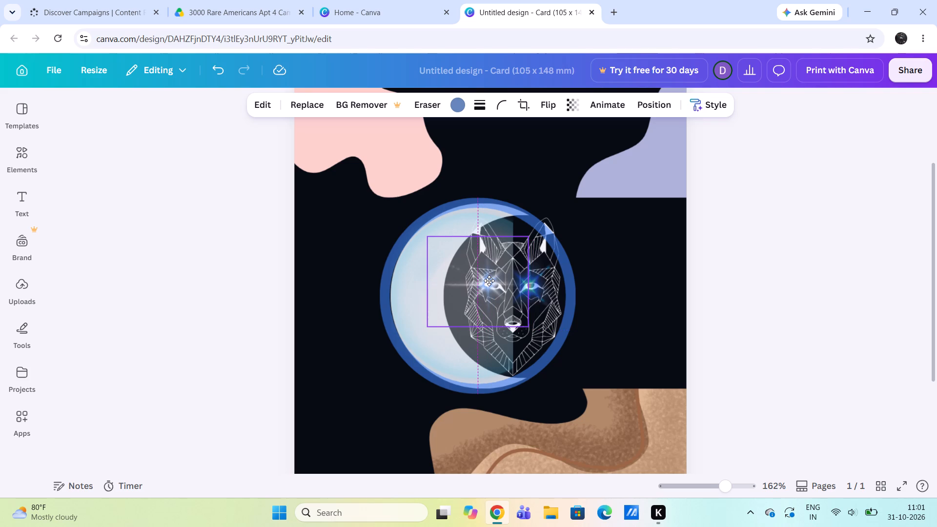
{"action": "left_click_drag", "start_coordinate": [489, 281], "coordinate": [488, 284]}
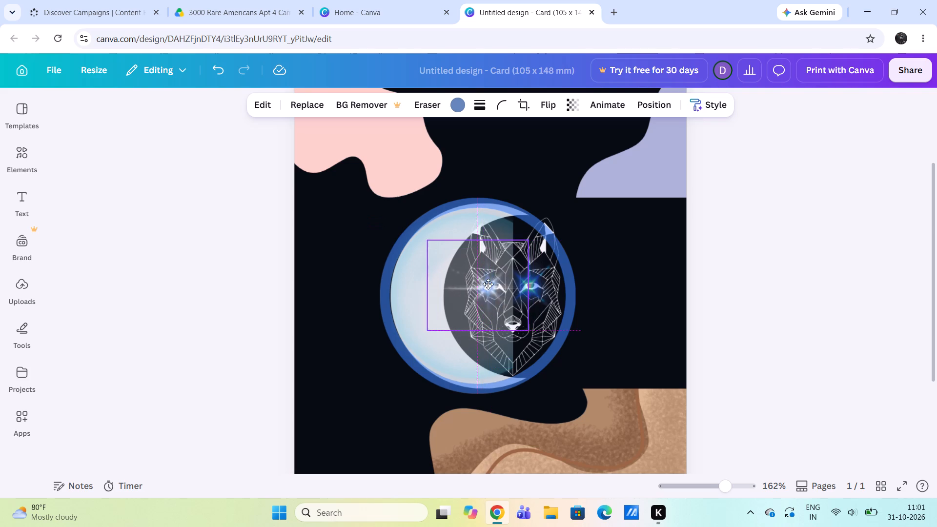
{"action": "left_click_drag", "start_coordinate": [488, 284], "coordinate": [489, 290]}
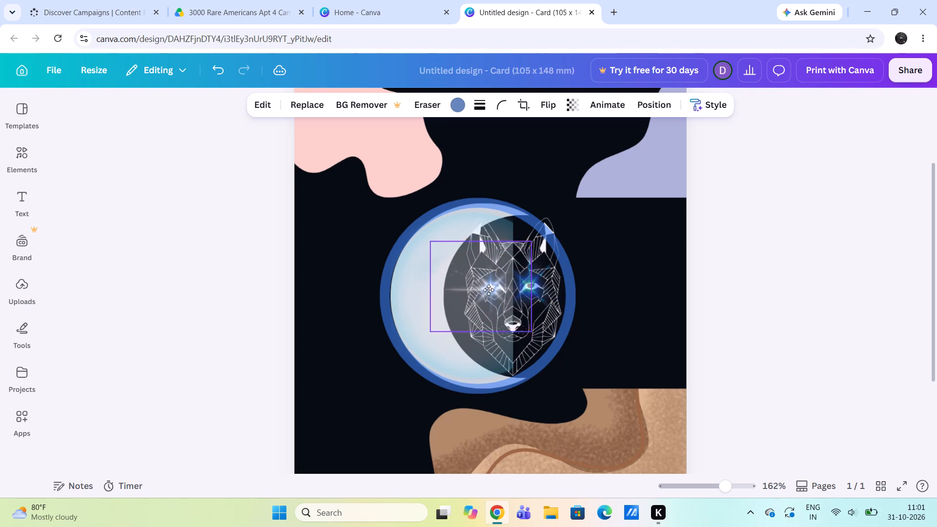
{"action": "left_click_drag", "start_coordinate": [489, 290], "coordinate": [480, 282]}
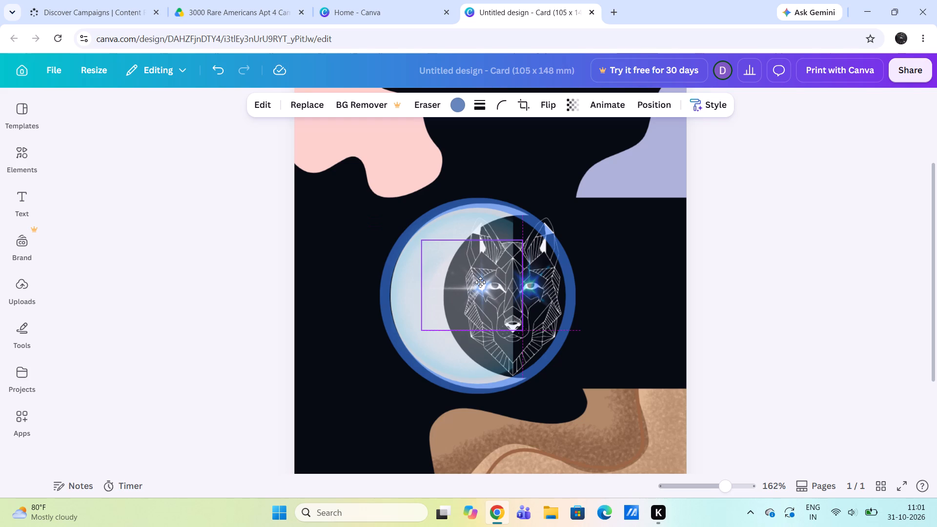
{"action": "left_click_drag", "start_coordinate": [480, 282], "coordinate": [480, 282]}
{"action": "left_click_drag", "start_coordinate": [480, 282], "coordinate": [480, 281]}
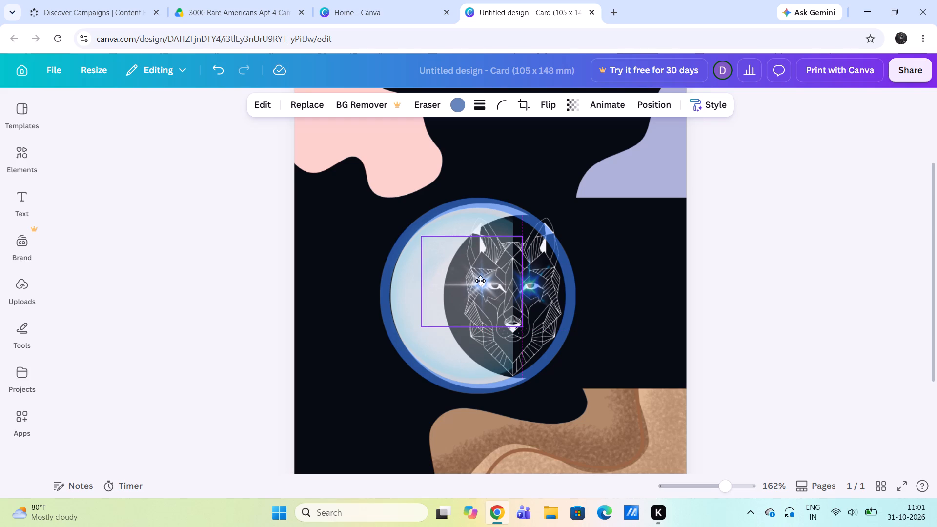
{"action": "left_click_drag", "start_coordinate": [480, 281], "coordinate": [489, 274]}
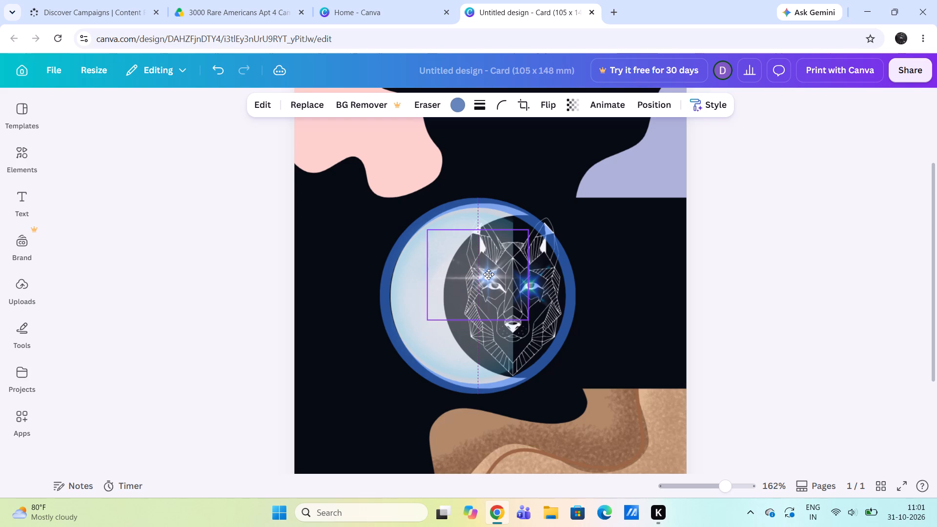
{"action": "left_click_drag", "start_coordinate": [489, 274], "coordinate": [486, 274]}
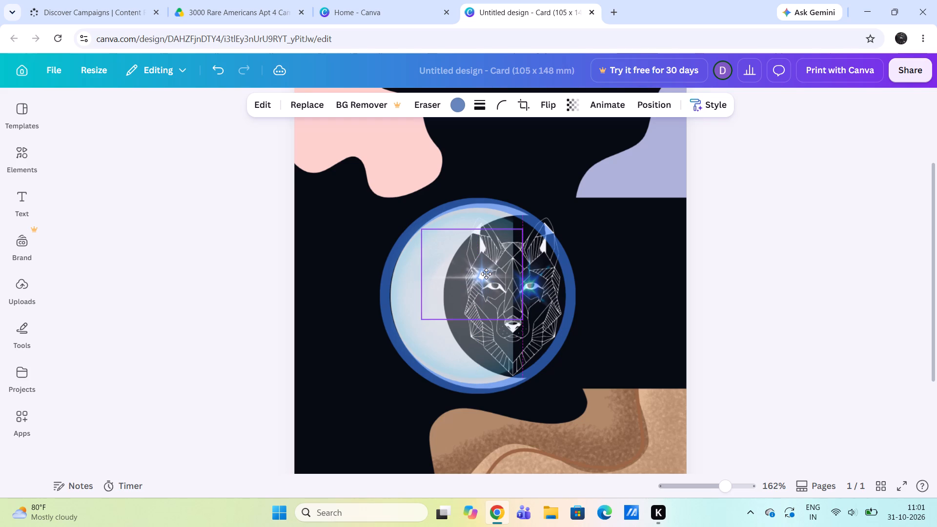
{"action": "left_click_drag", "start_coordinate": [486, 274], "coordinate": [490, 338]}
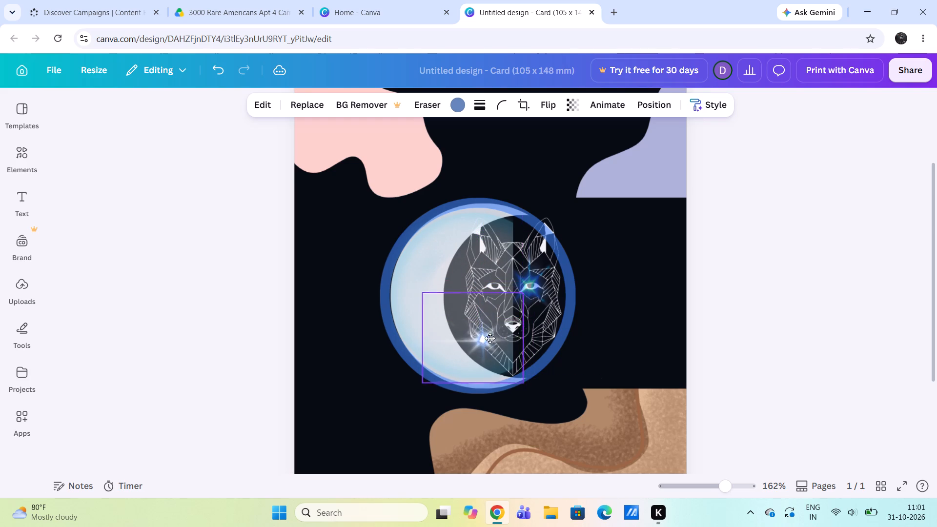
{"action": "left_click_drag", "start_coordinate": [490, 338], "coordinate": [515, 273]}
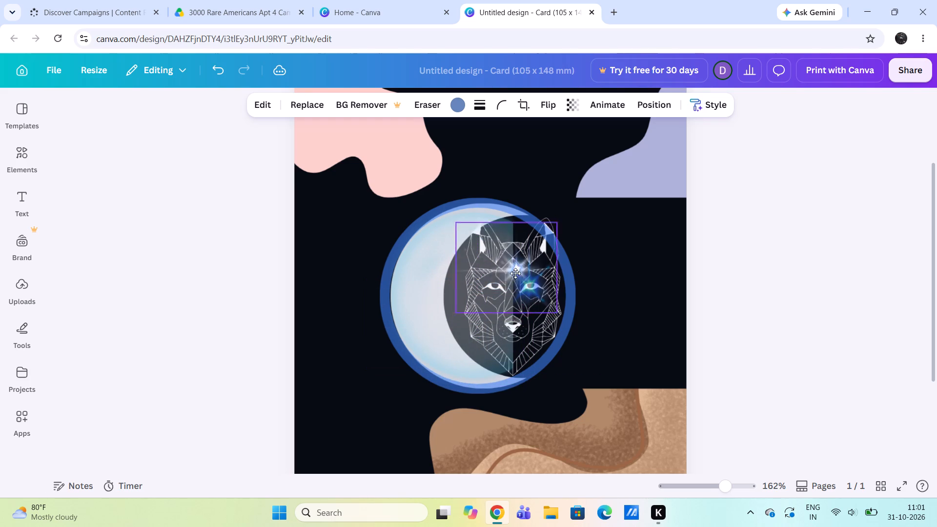
Move the white star flare to the right side of the moon ring and enlarge it slightly.
{"action": "left_click_drag", "start_coordinate": [515, 273], "coordinate": [570, 267]}
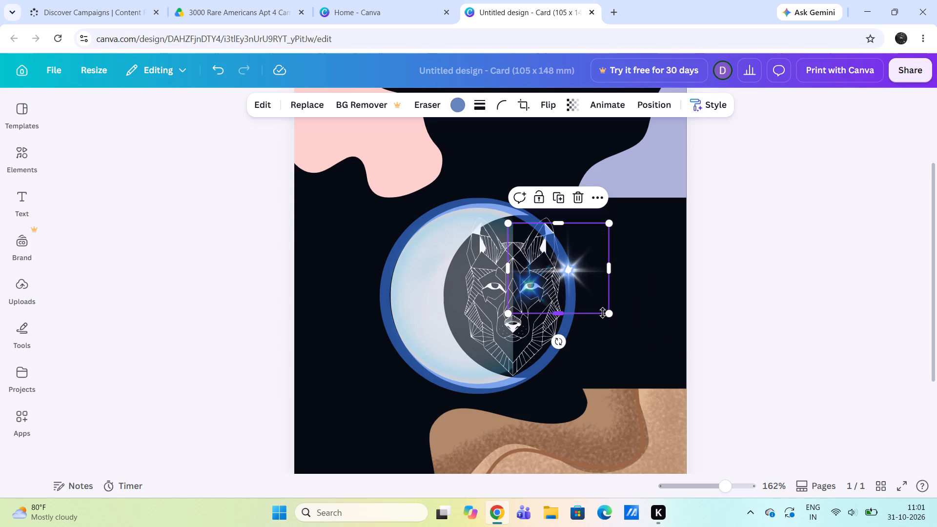
{"action": "left_click_drag", "start_coordinate": [609, 314], "coordinate": [615, 322]}
{"action": "left_click_drag", "start_coordinate": [615, 322], "coordinate": [616, 324]}
{"action": "left_click_drag", "start_coordinate": [611, 316], "coordinate": [618, 364]}
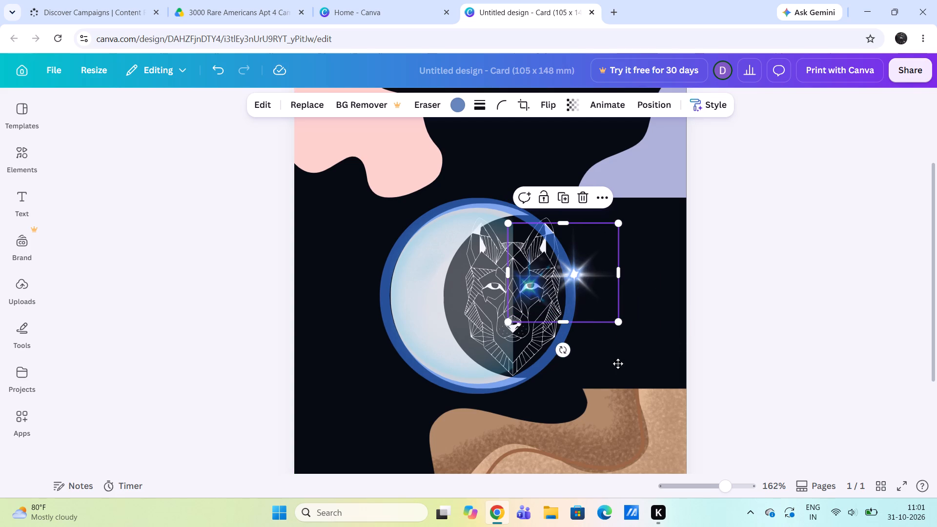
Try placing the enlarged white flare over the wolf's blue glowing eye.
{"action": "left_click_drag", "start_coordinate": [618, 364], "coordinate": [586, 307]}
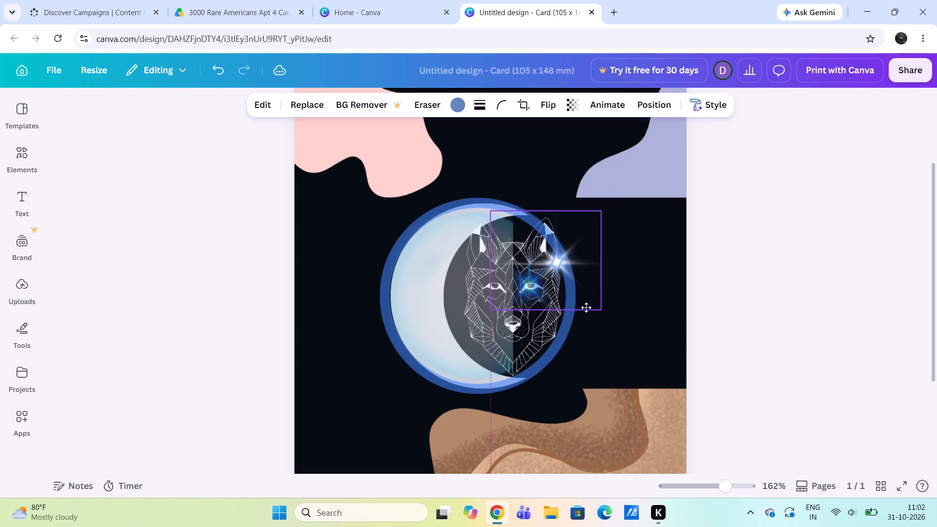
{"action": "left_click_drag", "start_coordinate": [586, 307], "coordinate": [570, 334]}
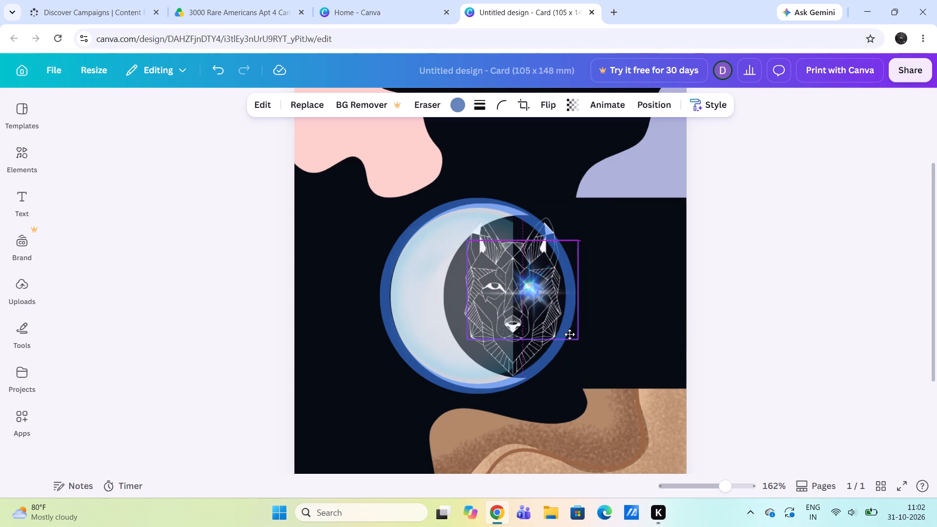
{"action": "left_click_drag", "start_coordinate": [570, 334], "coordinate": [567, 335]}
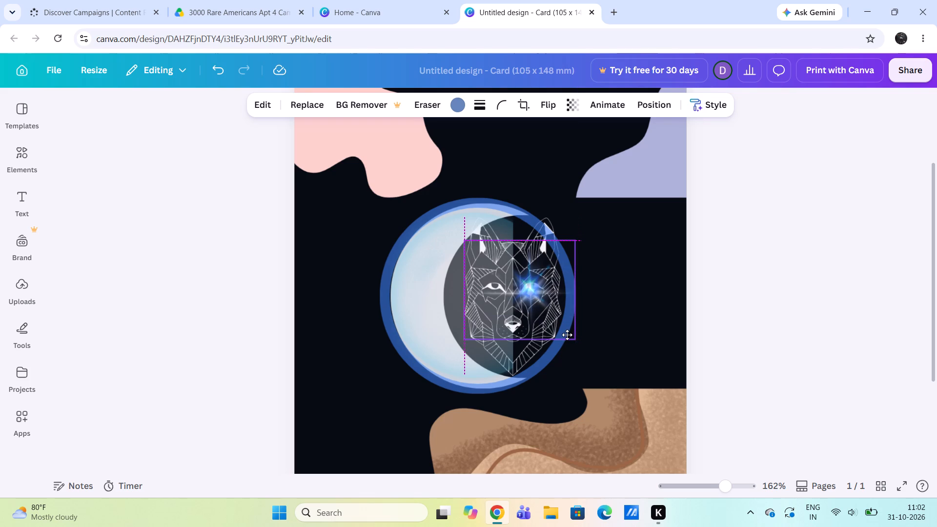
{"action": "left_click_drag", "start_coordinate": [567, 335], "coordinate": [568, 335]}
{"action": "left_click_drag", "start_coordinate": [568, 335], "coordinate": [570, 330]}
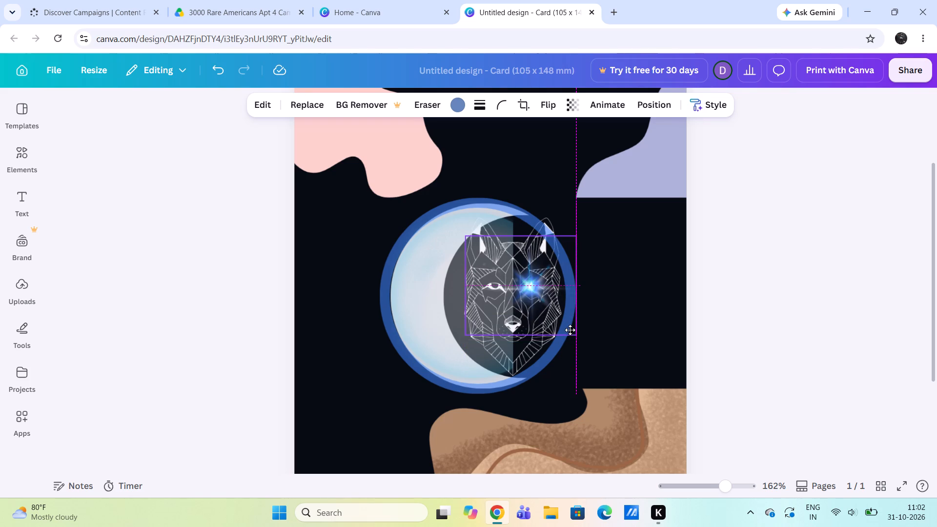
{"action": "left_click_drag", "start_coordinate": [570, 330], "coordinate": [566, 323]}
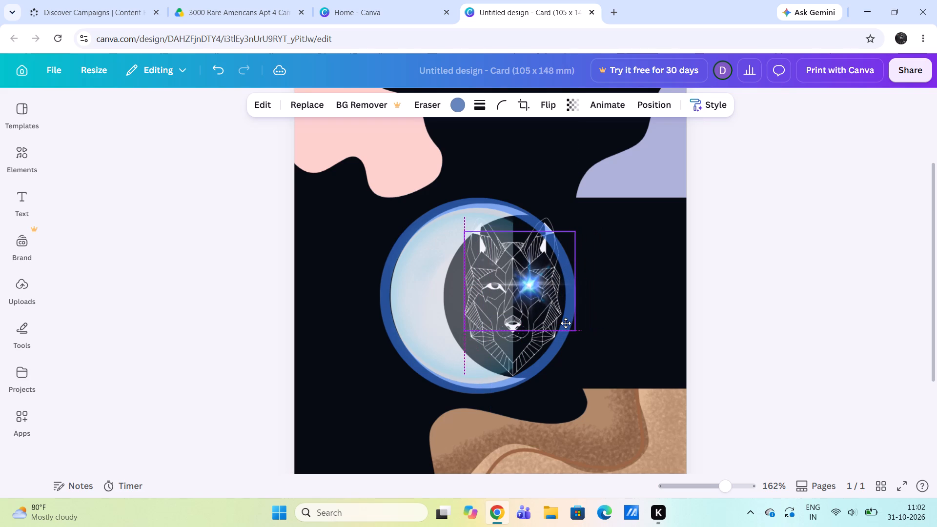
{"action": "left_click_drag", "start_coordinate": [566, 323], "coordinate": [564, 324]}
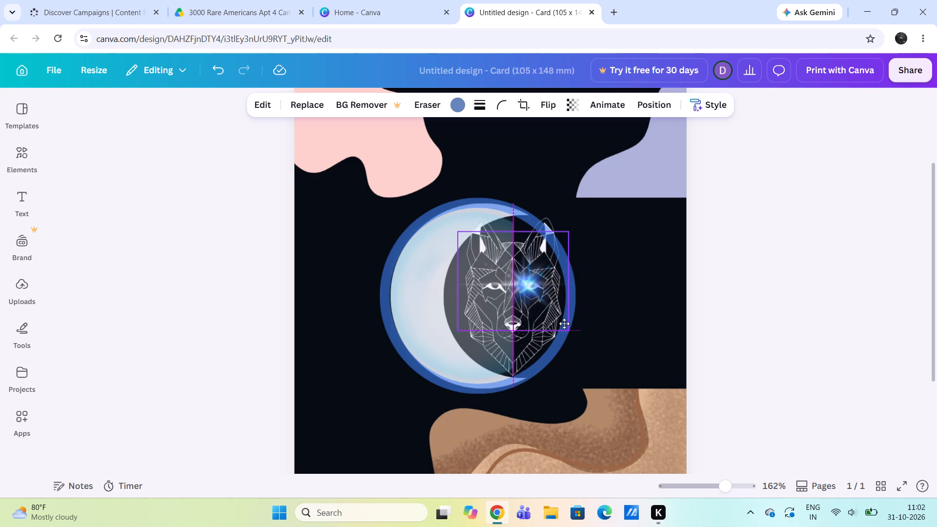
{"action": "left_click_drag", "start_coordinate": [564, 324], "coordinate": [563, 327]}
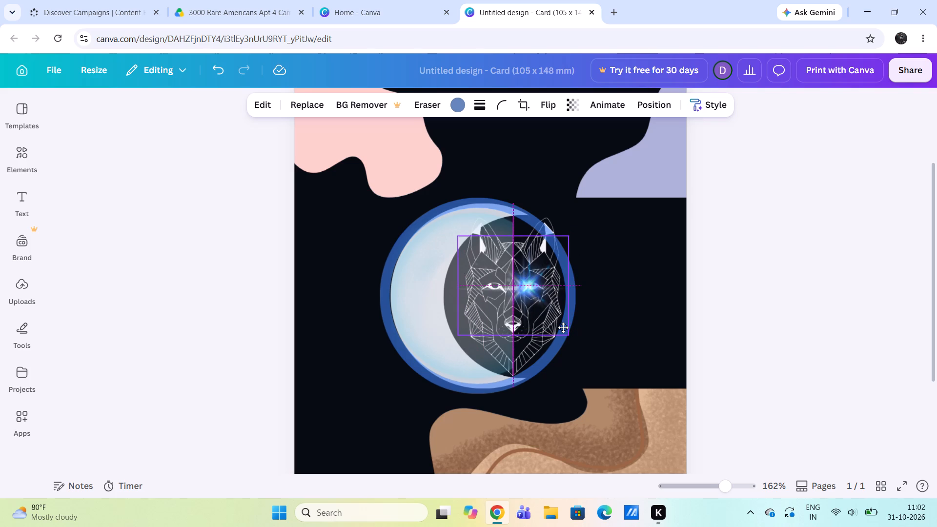
Move the white star flare off the wolf's face onto the dark background just left of the moon ring.
{"action": "left_click_drag", "start_coordinate": [563, 327], "coordinate": [526, 363]}
{"action": "scroll", "coordinate": [539, 360], "scroll_direction": "left", "scroll_amount": 1}
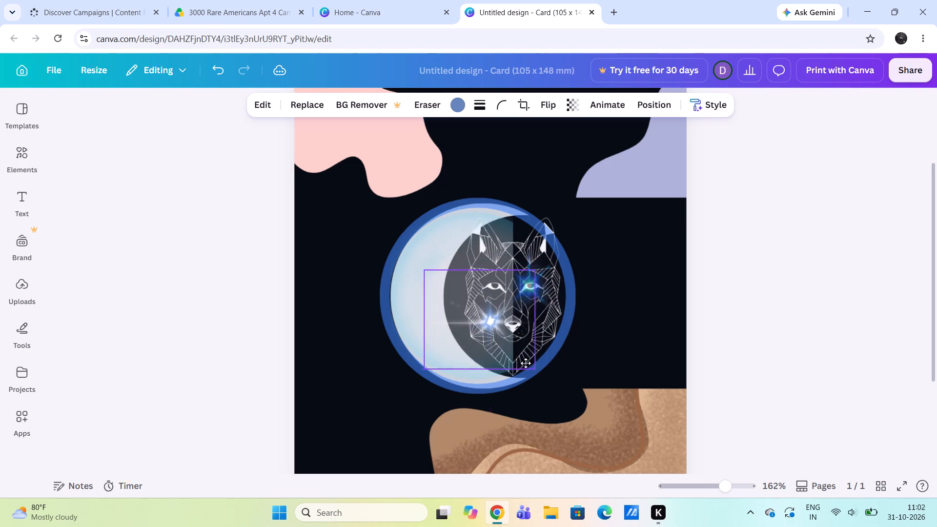
{"action": "scroll", "coordinate": [526, 363], "scroll_direction": "left", "scroll_amount": 1}
{"action": "left_click_drag", "start_coordinate": [526, 363], "coordinate": [473, 337]}
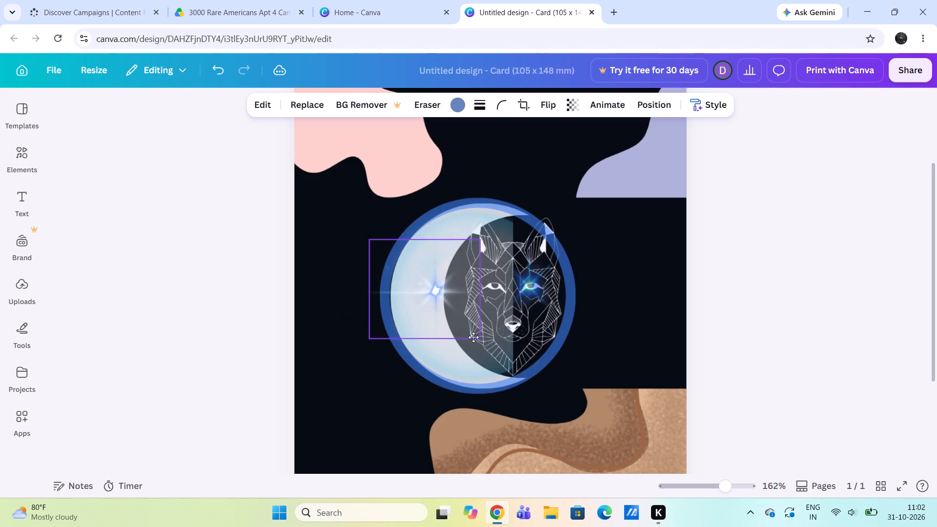
{"action": "left_click_drag", "start_coordinate": [473, 337], "coordinate": [472, 316]}
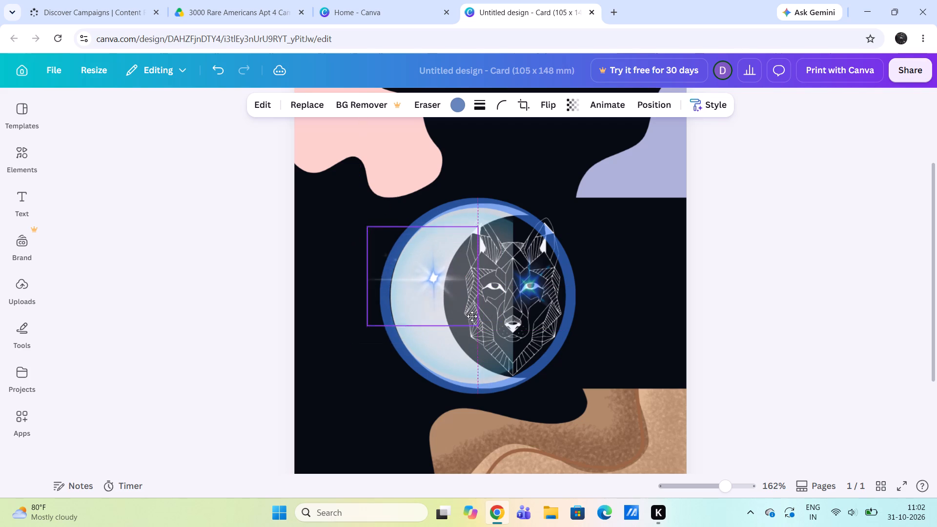
{"action": "left_click_drag", "start_coordinate": [472, 316], "coordinate": [492, 298]}
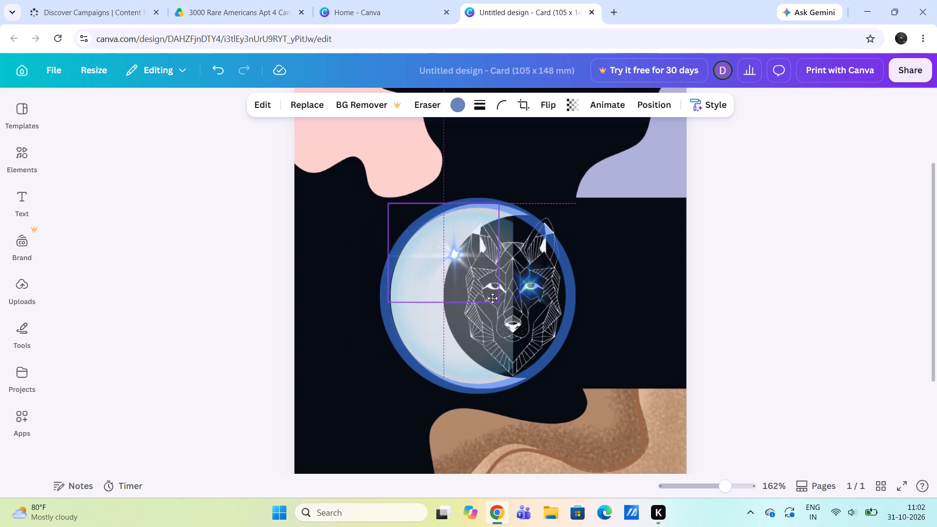
{"action": "left_click_drag", "start_coordinate": [492, 298], "coordinate": [410, 315]}
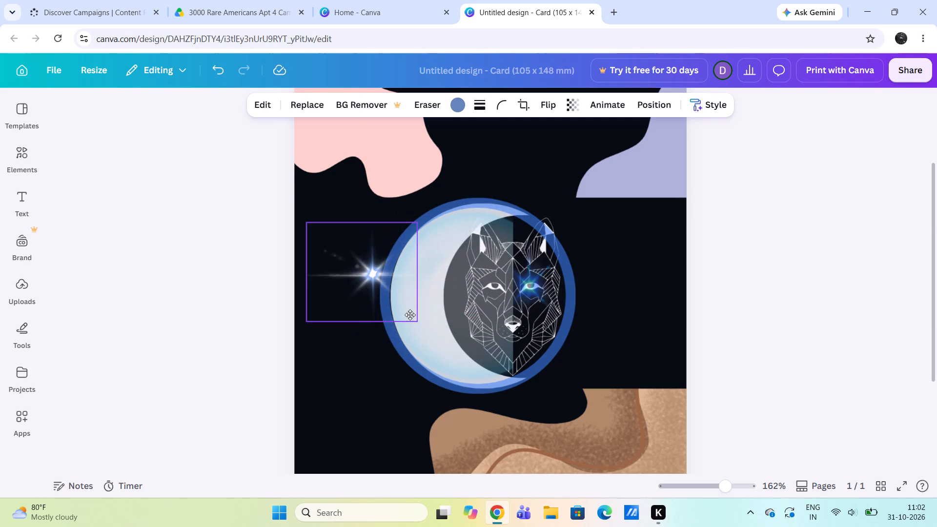
{"action": "left_click_drag", "start_coordinate": [410, 315], "coordinate": [392, 310]}
Move the blue star flare from the wolf's right-hand eye to just outside the moon ring's right side.
{"action": "left_click_drag", "start_coordinate": [520, 289], "coordinate": [549, 292]}
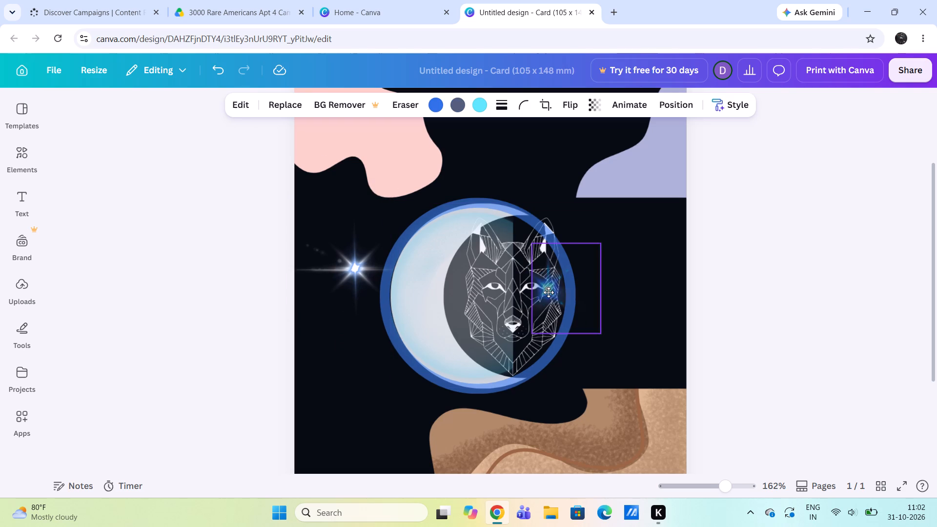
{"action": "left_click_drag", "start_coordinate": [549, 292], "coordinate": [572, 289]}
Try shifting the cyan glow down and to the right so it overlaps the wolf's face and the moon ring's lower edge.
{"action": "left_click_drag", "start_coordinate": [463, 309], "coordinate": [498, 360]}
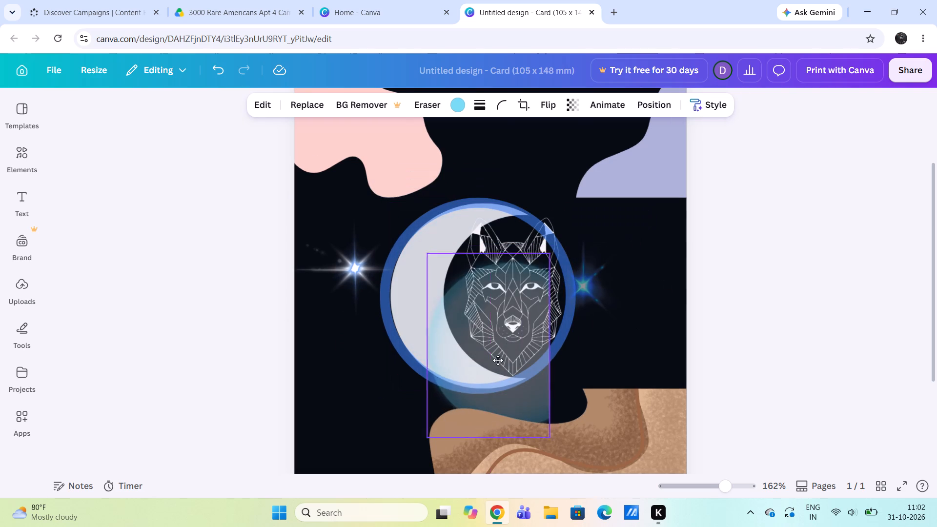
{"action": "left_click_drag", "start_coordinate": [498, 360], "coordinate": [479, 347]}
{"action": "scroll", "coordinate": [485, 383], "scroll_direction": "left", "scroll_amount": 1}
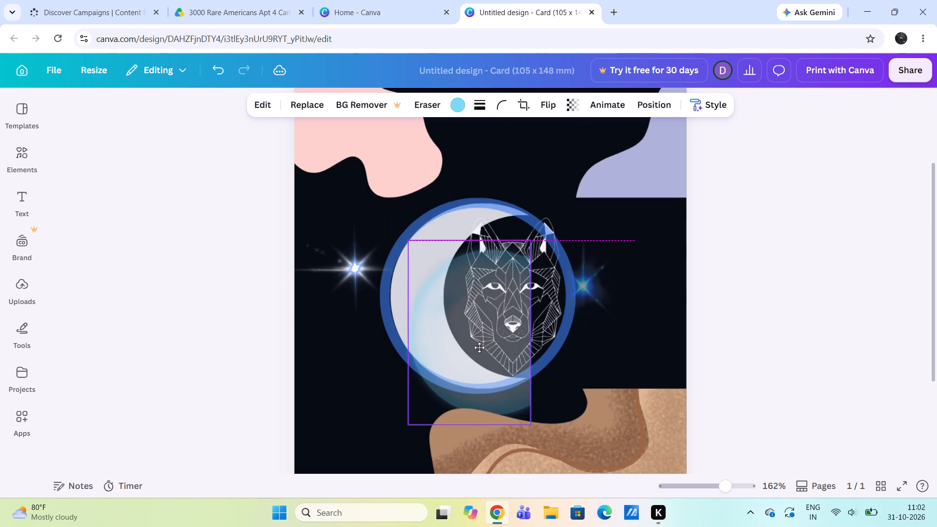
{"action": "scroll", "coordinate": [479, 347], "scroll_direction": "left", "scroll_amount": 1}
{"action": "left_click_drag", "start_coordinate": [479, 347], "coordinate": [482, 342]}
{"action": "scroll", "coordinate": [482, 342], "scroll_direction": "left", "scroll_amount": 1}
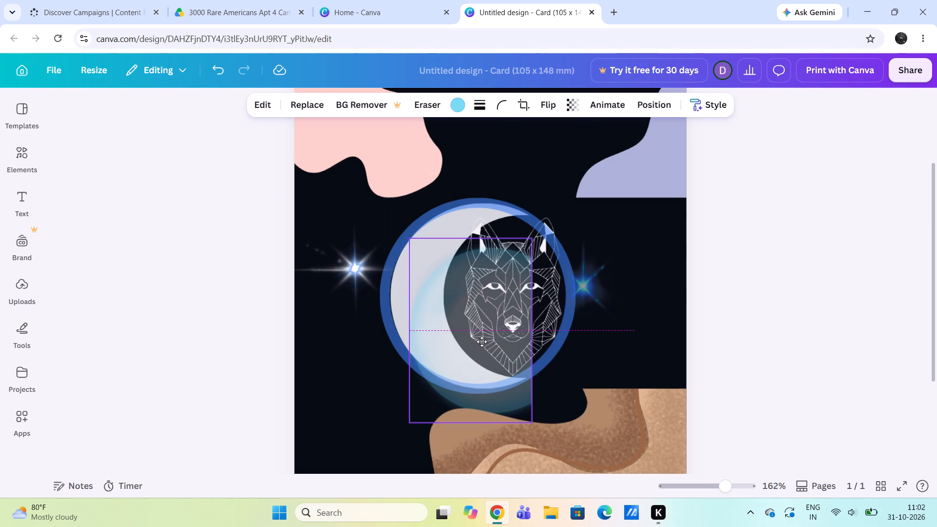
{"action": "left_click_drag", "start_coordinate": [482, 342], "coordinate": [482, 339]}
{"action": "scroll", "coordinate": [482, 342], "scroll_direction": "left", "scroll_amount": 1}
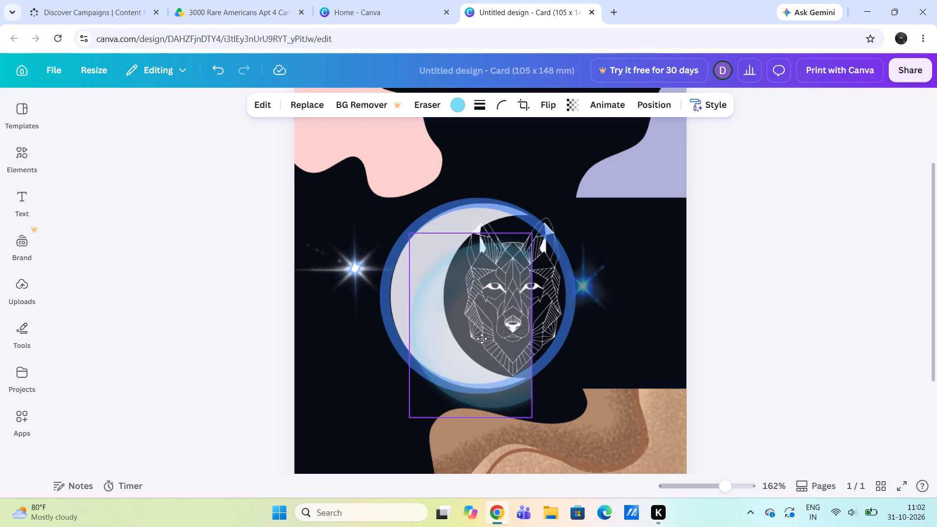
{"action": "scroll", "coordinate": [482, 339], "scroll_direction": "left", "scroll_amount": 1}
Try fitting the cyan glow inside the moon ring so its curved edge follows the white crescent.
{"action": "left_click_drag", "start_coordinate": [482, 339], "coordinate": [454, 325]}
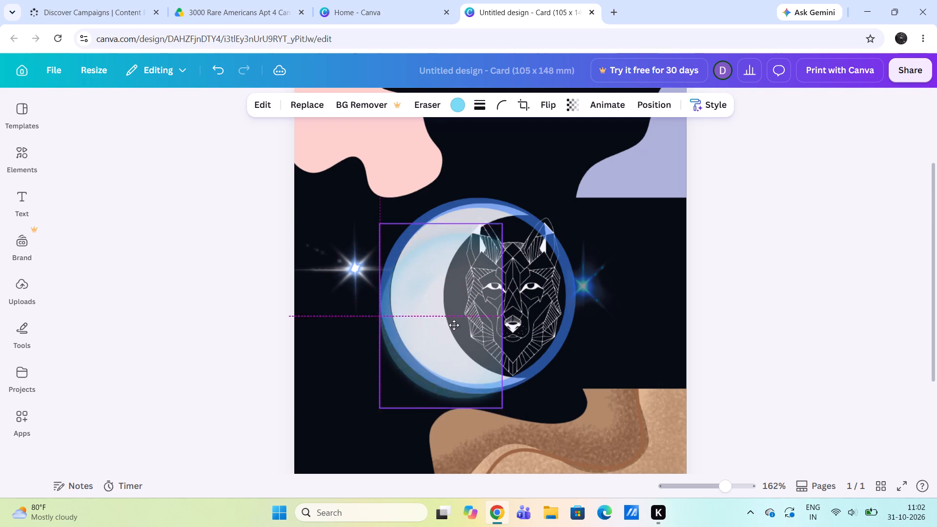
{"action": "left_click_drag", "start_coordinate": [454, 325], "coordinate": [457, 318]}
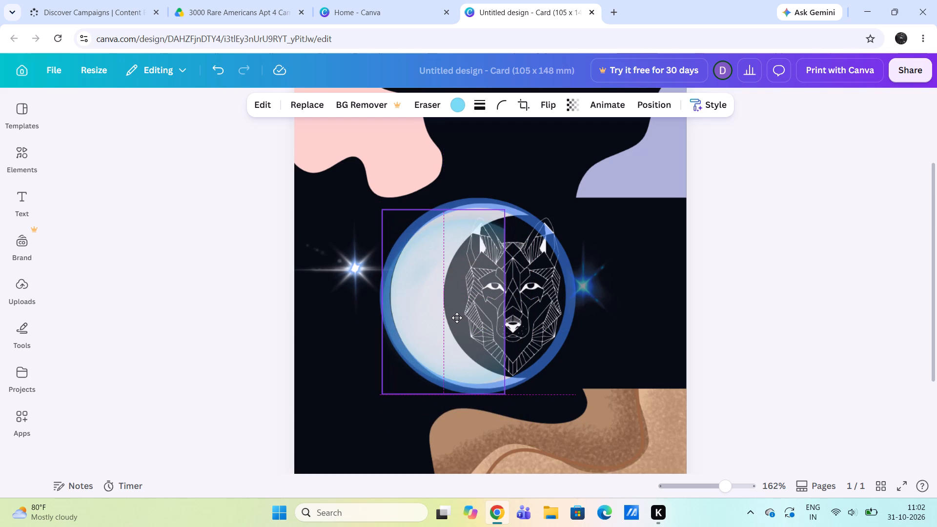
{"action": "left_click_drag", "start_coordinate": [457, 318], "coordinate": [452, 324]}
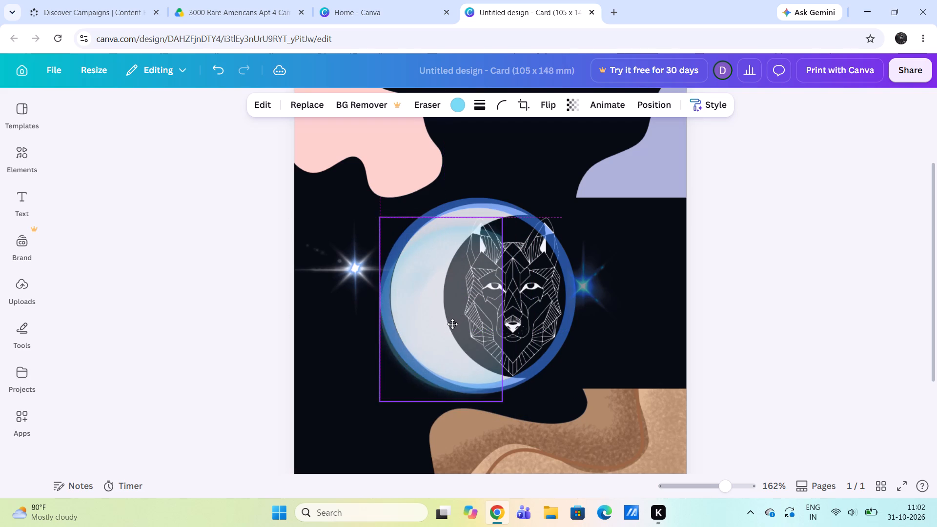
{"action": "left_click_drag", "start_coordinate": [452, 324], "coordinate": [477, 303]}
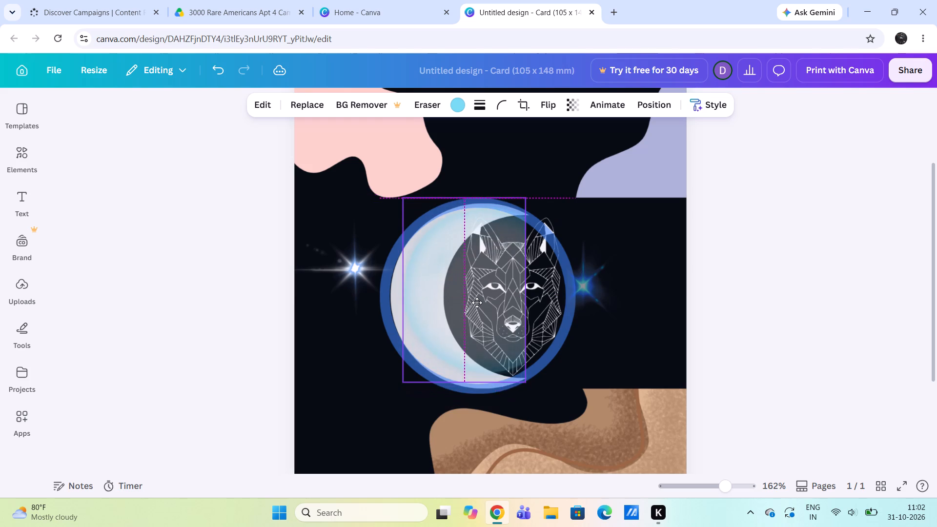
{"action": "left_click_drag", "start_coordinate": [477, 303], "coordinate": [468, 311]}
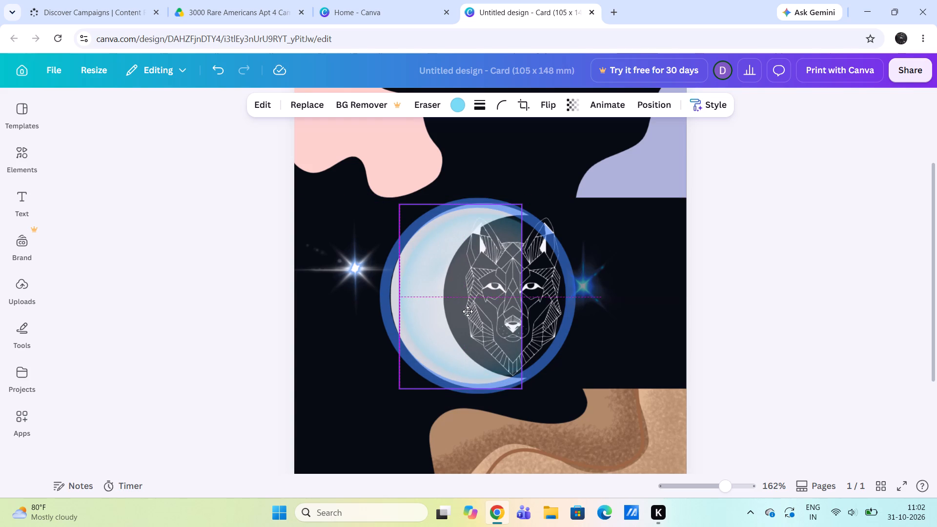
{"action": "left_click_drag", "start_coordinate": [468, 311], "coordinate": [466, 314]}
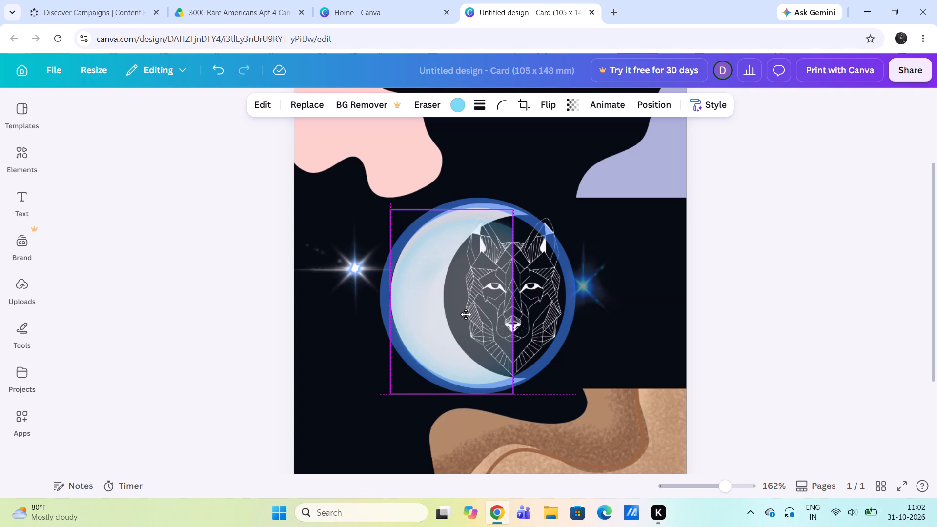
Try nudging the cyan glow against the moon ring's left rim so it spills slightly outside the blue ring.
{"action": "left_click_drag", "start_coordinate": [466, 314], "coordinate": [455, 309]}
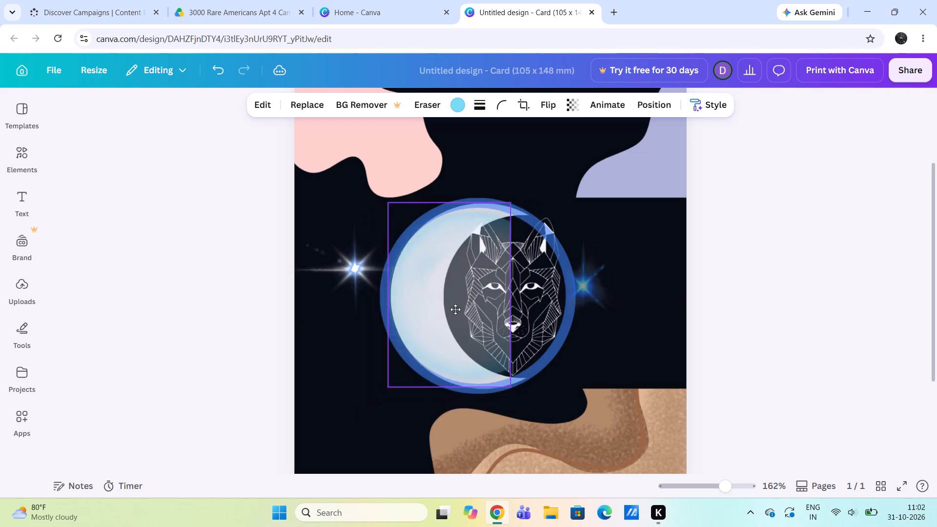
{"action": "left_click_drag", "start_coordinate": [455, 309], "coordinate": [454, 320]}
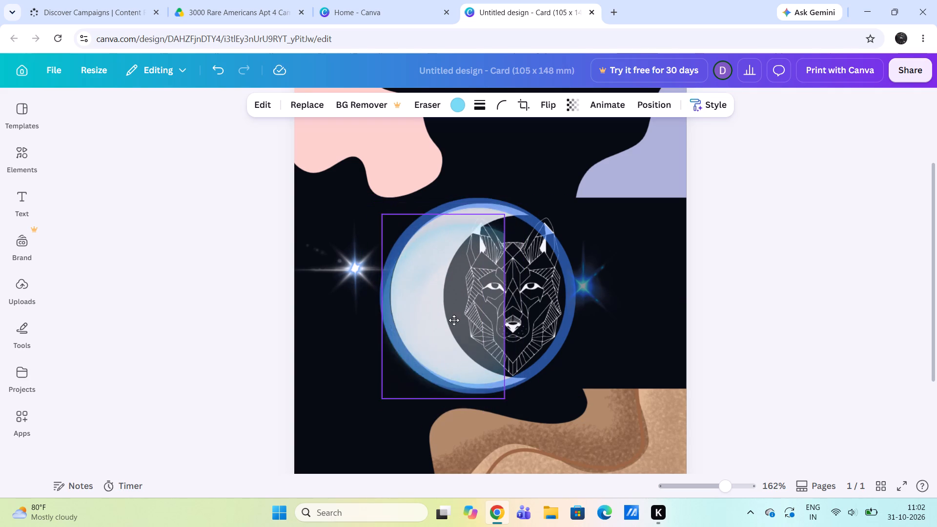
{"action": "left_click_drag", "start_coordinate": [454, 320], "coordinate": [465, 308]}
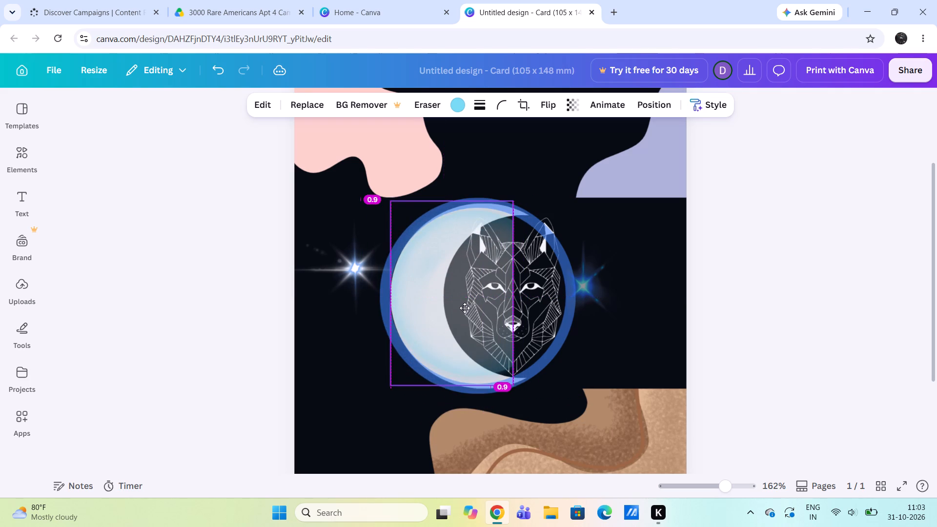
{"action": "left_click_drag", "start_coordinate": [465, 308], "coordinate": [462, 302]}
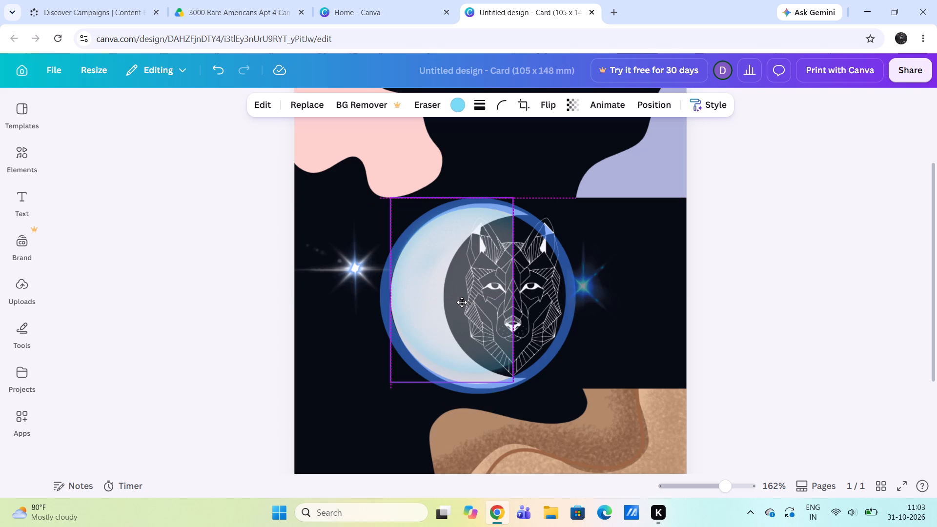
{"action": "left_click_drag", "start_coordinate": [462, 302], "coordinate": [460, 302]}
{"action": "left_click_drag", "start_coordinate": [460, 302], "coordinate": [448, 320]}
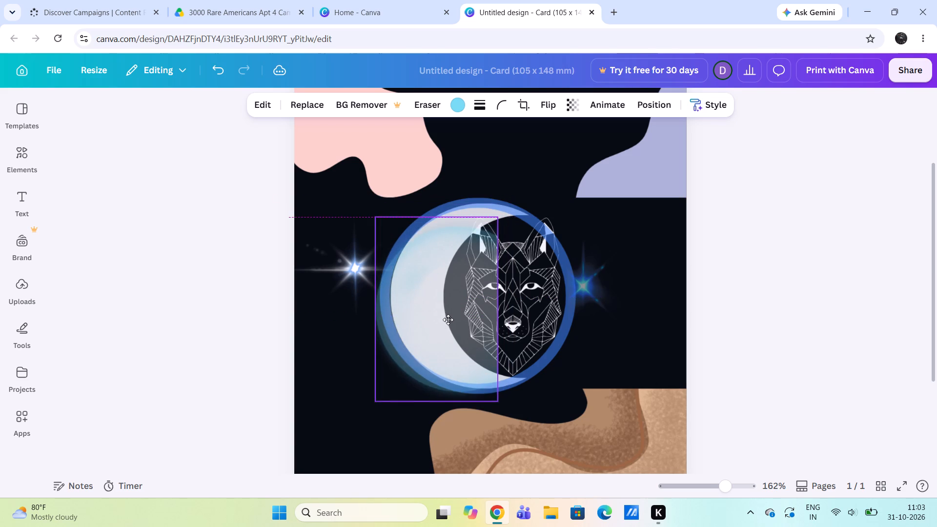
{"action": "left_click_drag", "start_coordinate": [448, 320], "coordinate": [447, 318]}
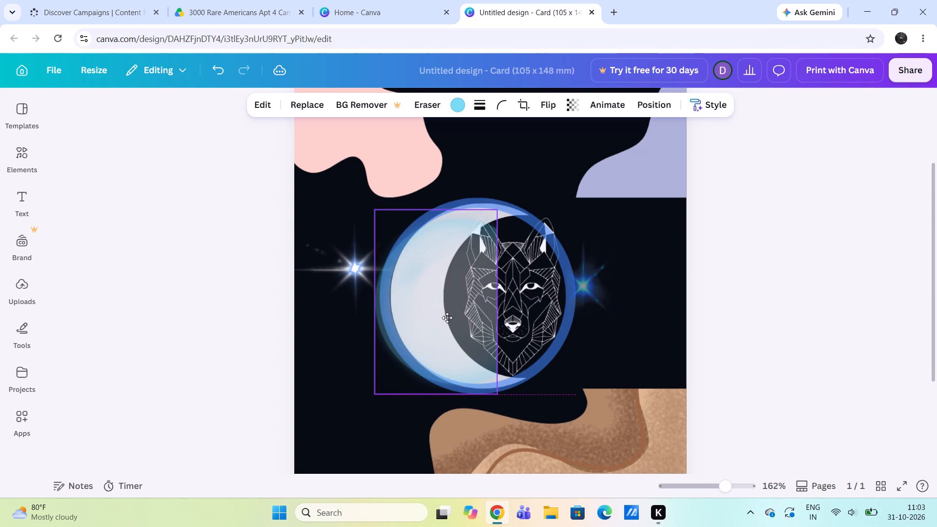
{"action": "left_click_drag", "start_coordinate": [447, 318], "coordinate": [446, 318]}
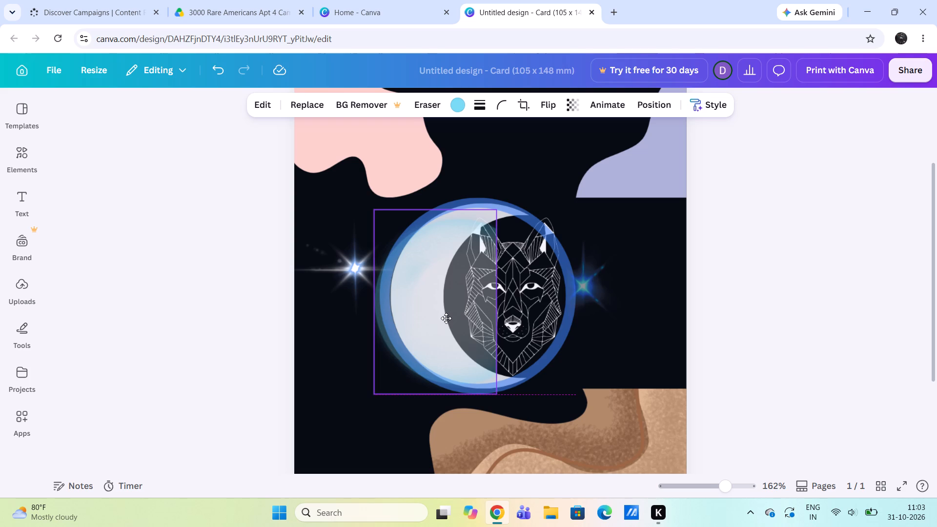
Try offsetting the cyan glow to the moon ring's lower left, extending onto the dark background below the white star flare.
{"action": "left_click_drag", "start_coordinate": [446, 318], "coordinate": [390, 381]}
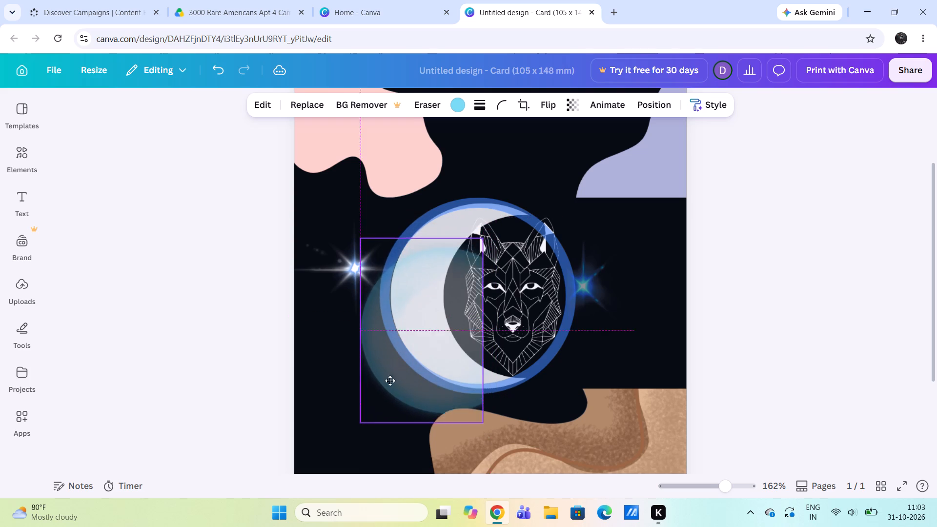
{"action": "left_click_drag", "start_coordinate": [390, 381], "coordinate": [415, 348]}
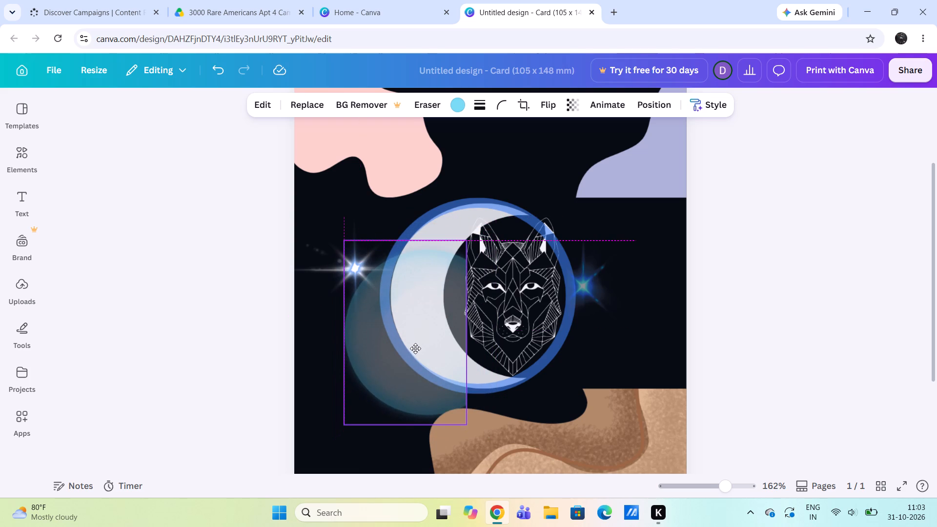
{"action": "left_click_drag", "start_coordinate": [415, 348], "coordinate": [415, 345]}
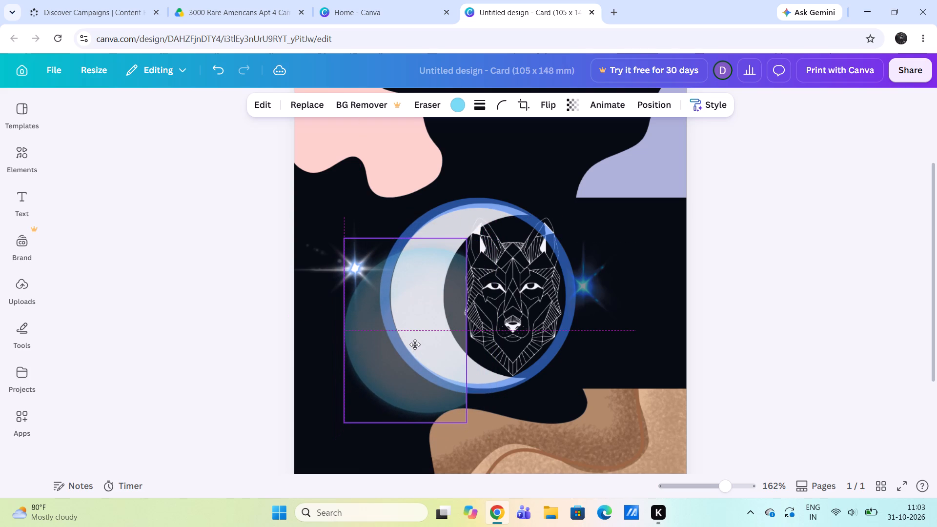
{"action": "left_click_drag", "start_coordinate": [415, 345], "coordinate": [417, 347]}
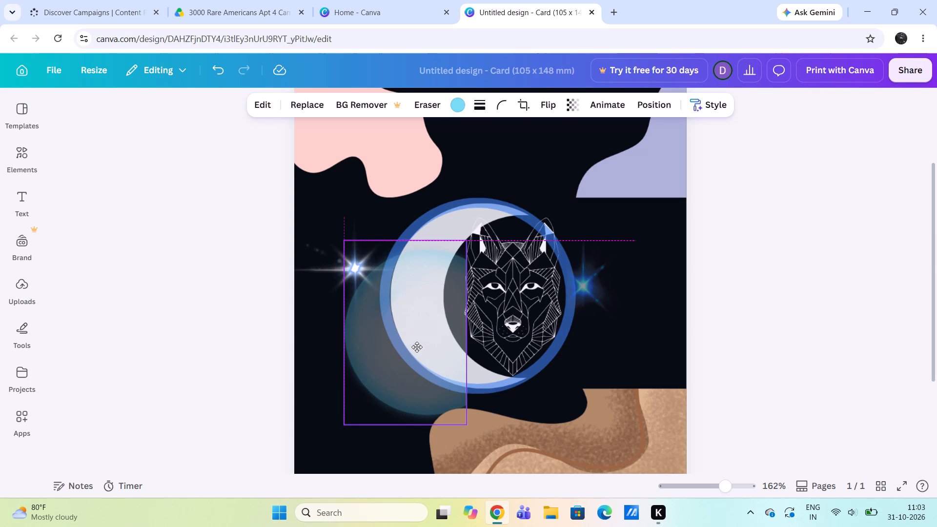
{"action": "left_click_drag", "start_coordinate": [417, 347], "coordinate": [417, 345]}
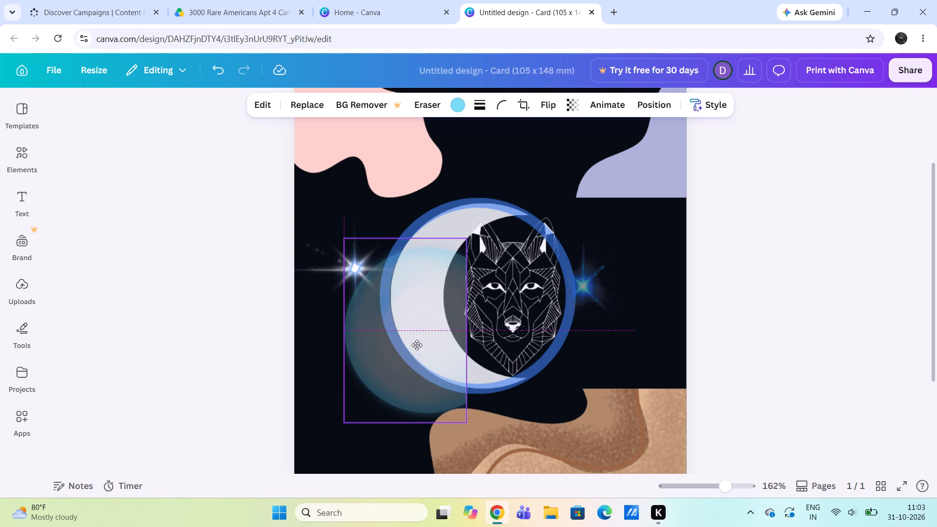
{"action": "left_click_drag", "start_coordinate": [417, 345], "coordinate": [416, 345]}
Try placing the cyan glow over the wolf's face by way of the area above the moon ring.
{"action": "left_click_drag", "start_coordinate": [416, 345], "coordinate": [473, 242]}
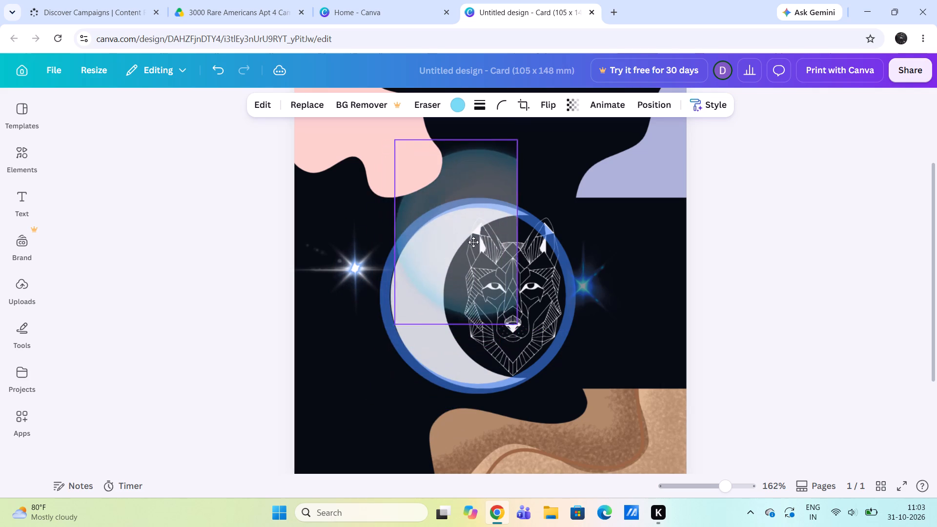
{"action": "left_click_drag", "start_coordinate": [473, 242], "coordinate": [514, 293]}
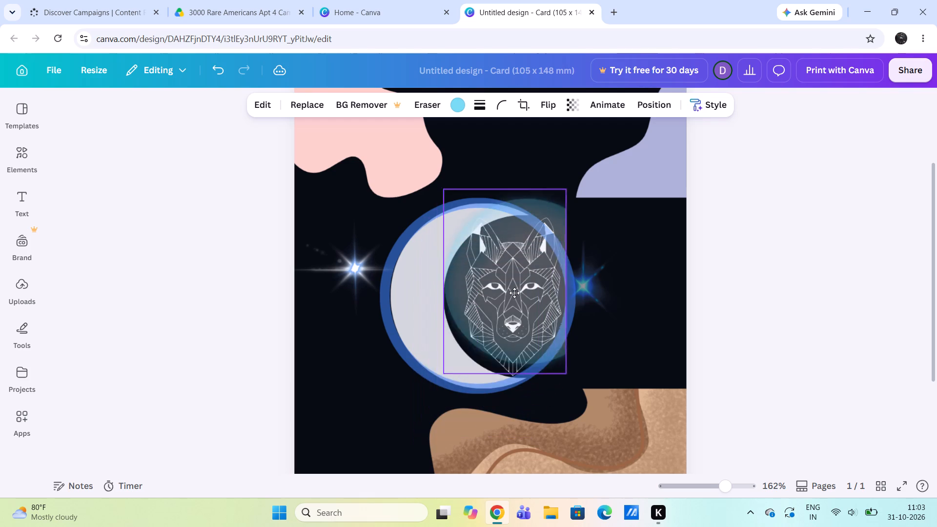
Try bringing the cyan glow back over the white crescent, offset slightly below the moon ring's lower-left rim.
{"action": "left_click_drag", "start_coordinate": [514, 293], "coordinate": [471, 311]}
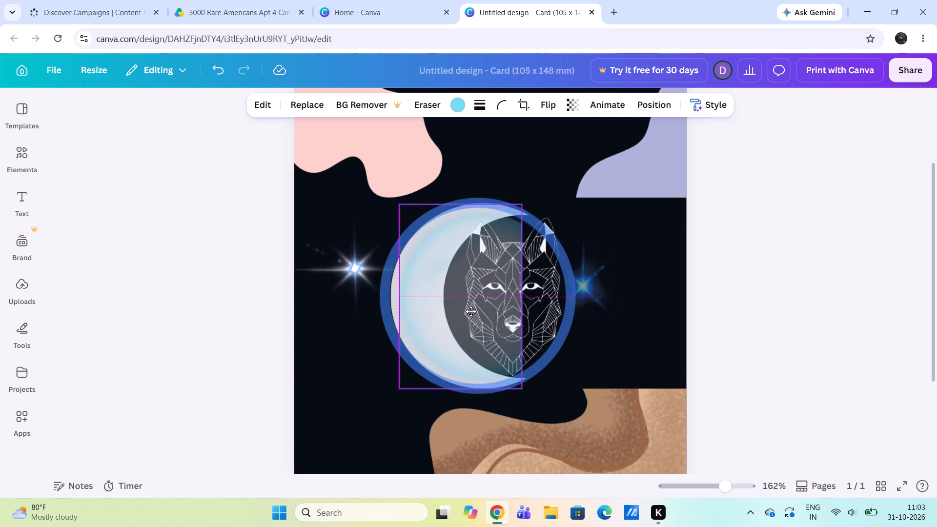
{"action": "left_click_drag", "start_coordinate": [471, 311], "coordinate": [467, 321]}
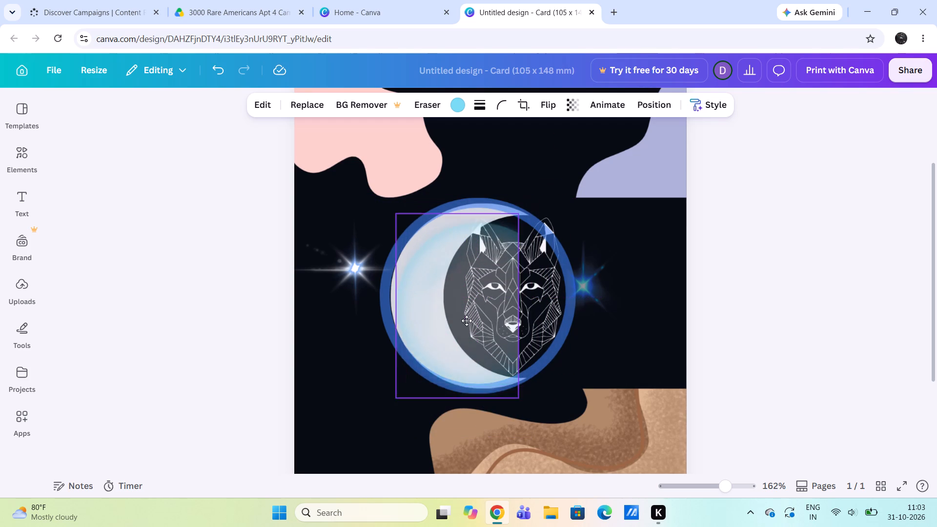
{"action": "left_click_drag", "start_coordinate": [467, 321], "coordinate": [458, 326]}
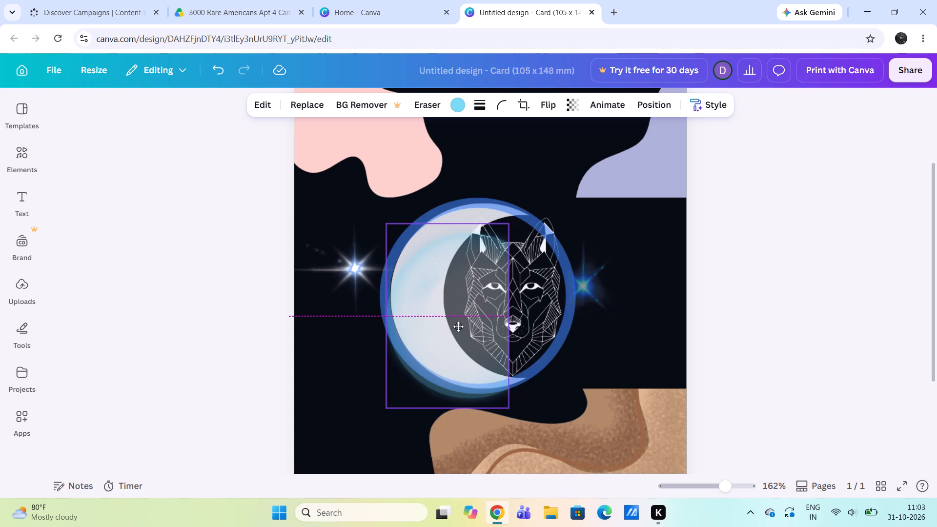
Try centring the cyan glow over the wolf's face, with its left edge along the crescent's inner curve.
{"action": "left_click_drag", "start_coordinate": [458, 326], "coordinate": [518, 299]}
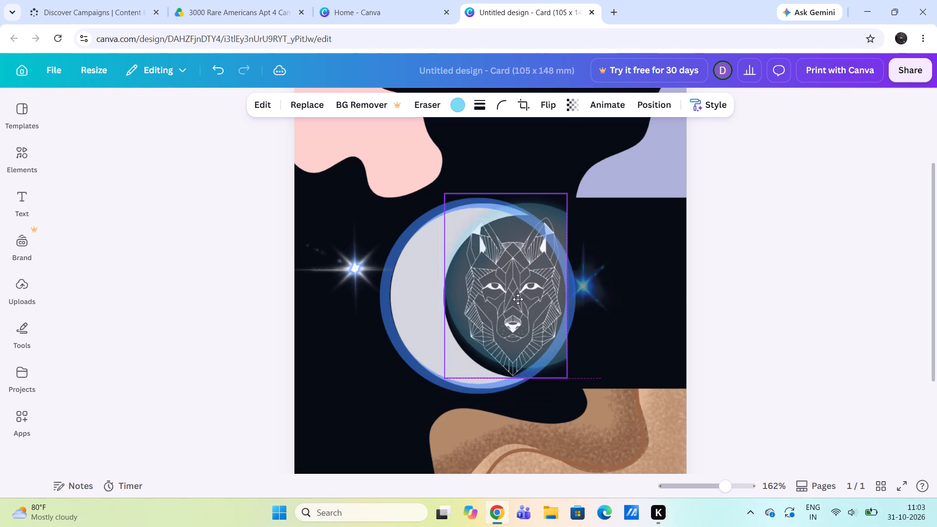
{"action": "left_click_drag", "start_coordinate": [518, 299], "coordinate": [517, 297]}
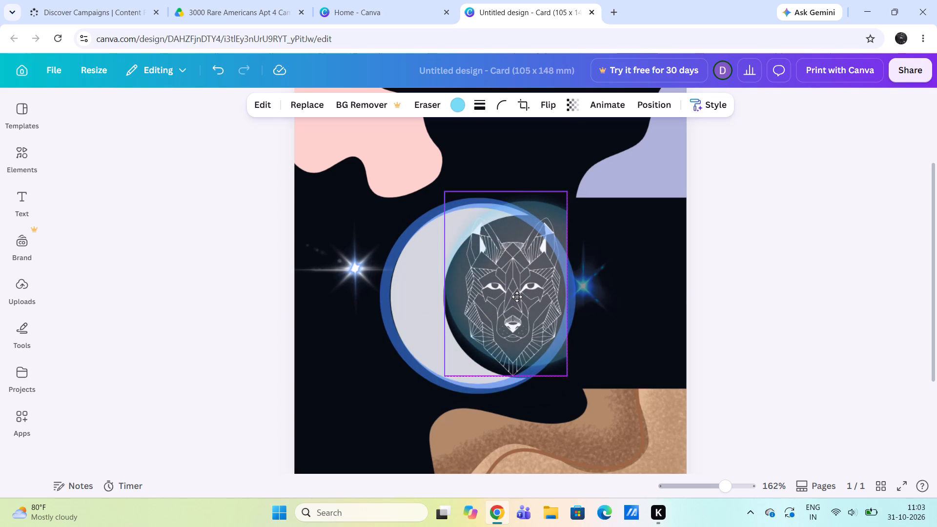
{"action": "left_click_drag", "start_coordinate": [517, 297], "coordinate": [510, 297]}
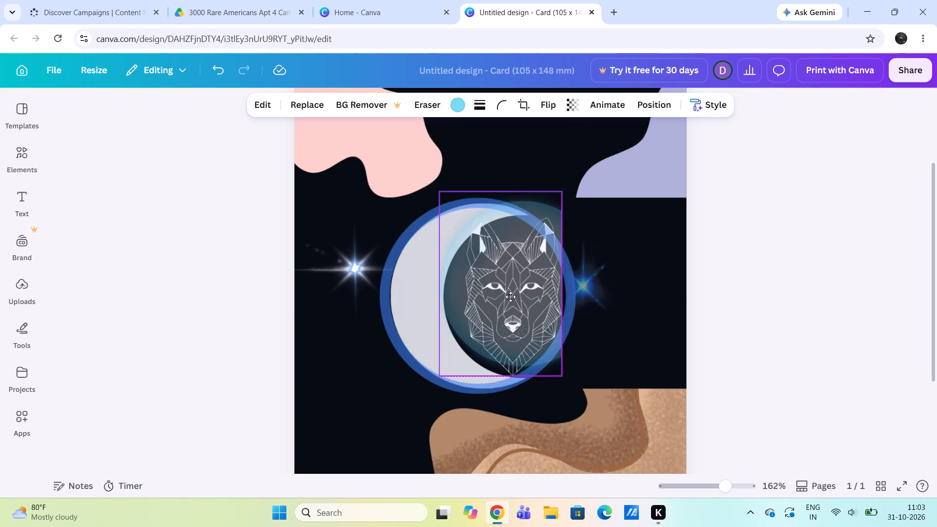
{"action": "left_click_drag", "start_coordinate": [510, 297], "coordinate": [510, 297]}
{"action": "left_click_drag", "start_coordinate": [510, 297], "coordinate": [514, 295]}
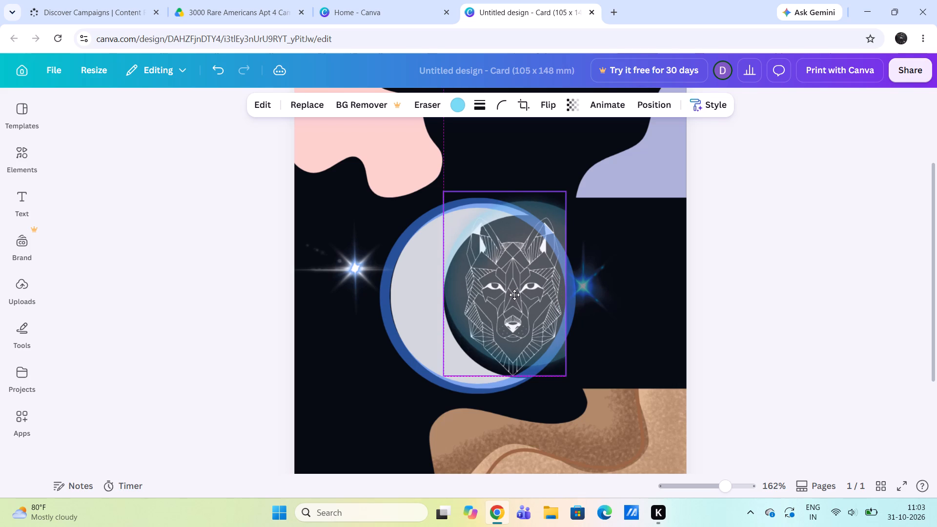
Position the cyan glow beside the moon, behind the white star flare and overlapping the left half of the crescent.
{"action": "left_click_drag", "start_coordinate": [514, 295], "coordinate": [496, 260]}
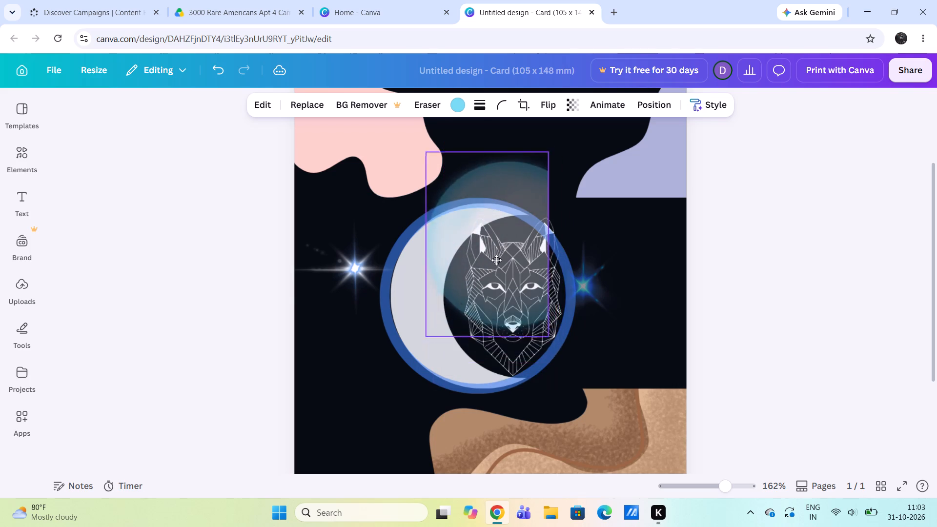
{"action": "left_click_drag", "start_coordinate": [496, 260], "coordinate": [446, 338]}
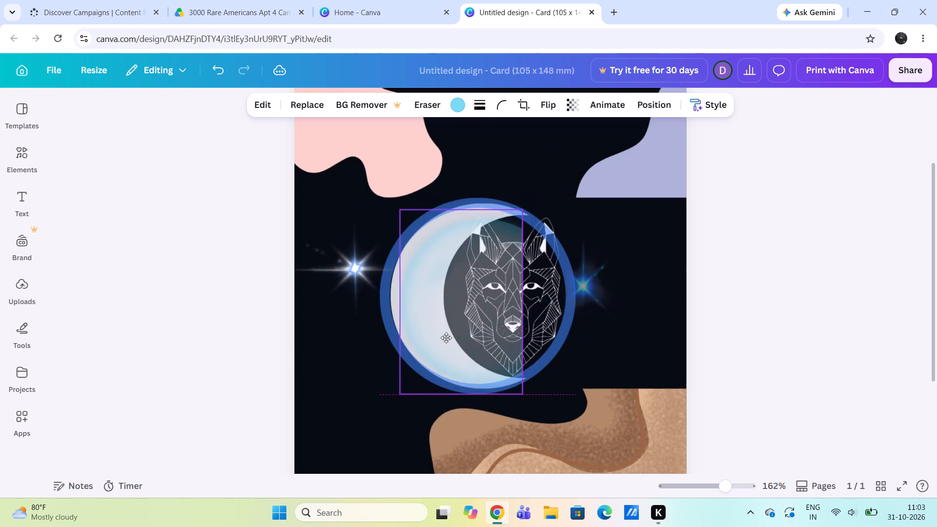
{"action": "left_click_drag", "start_coordinate": [446, 338], "coordinate": [399, 301]}
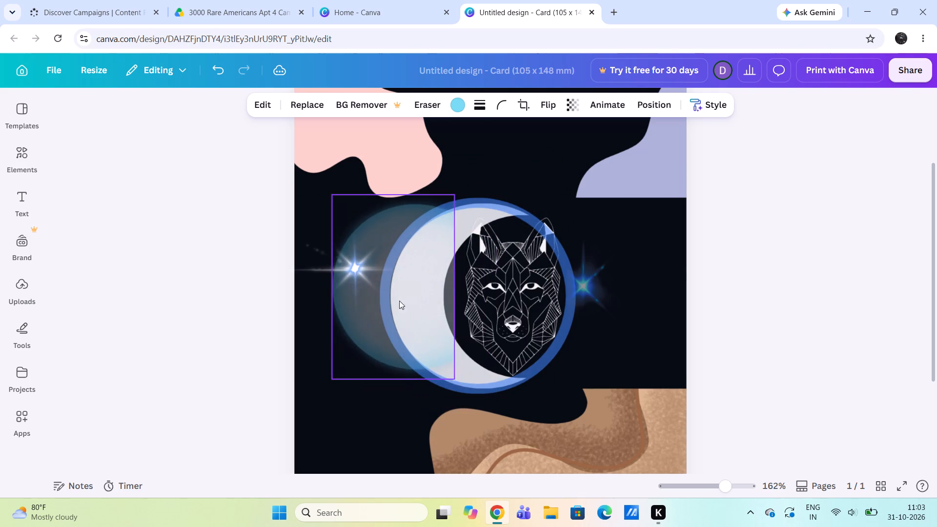
{"action": "left_click_drag", "start_coordinate": [399, 301], "coordinate": [405, 294]}
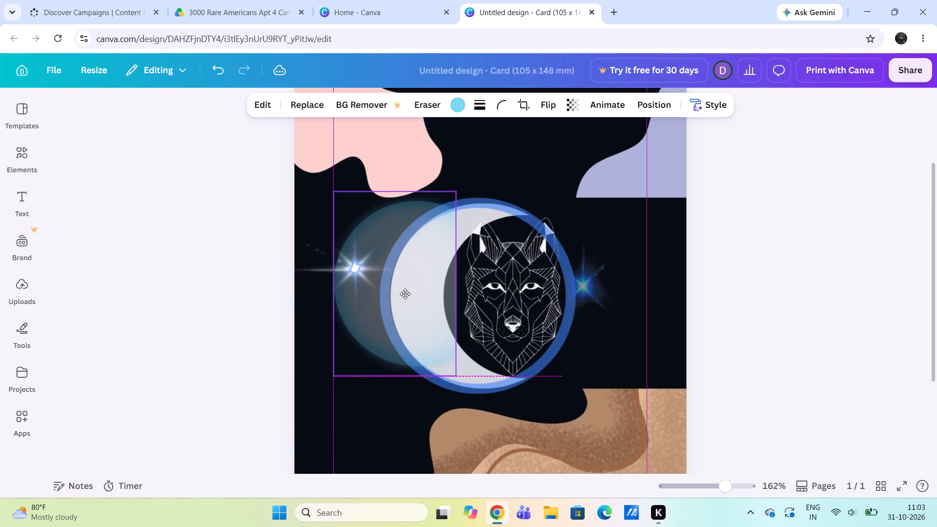
{"action": "left_click_drag", "start_coordinate": [405, 294], "coordinate": [405, 290]}
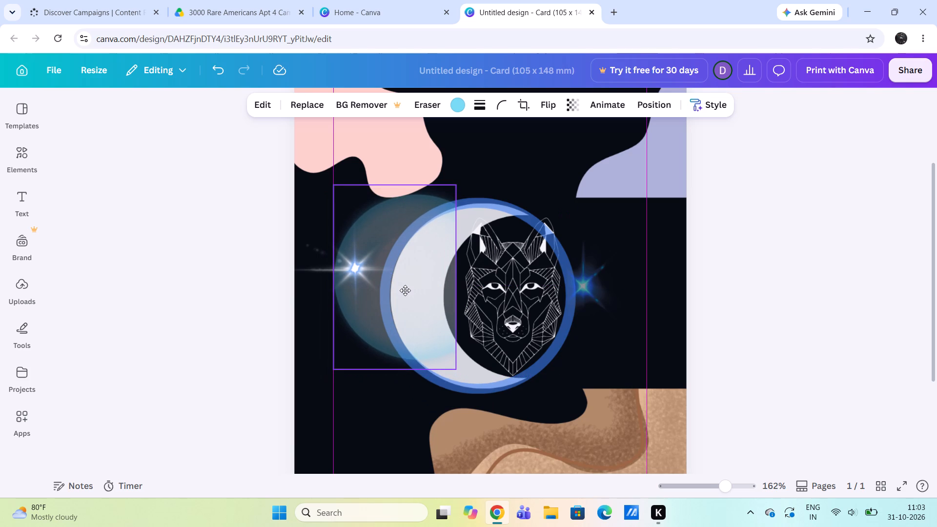
{"action": "left_click_drag", "start_coordinate": [405, 290], "coordinate": [406, 296]}
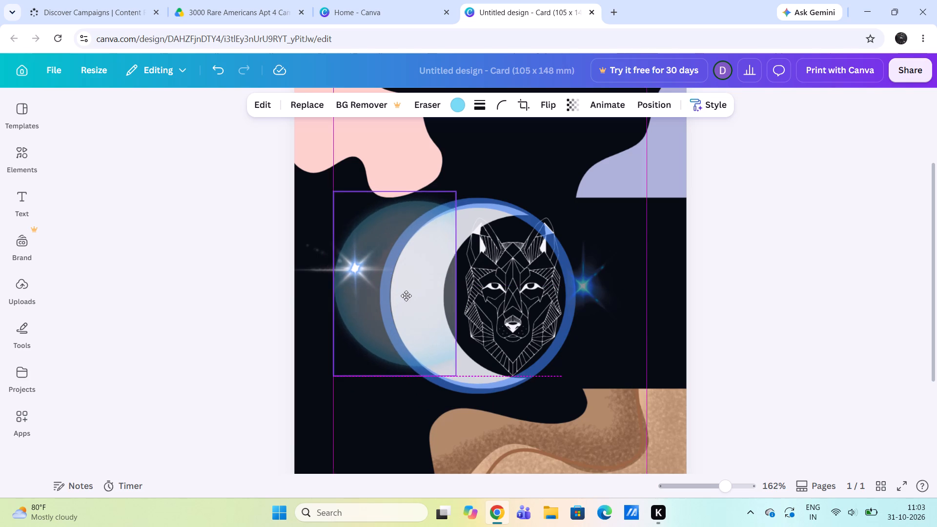
{"action": "left_click_drag", "start_coordinate": [406, 296], "coordinate": [424, 287]}
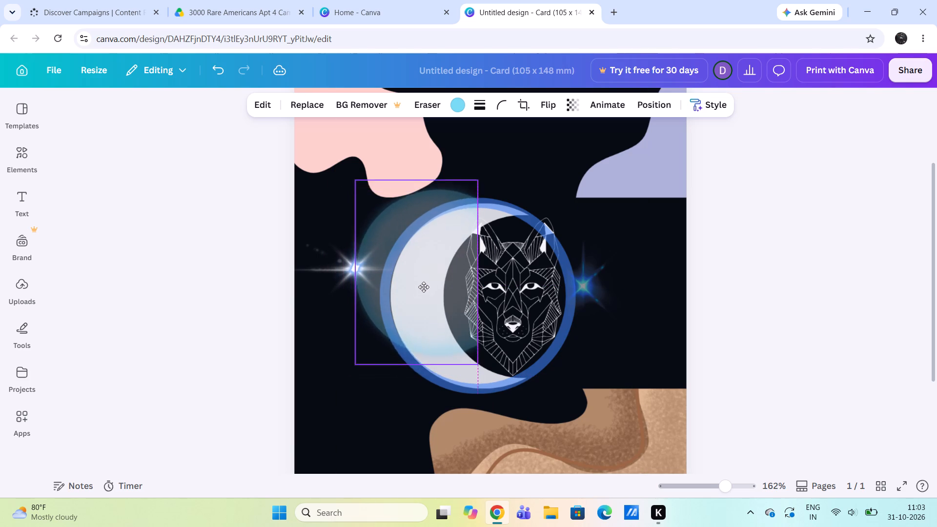
{"action": "left_click_drag", "start_coordinate": [424, 287], "coordinate": [400, 306]}
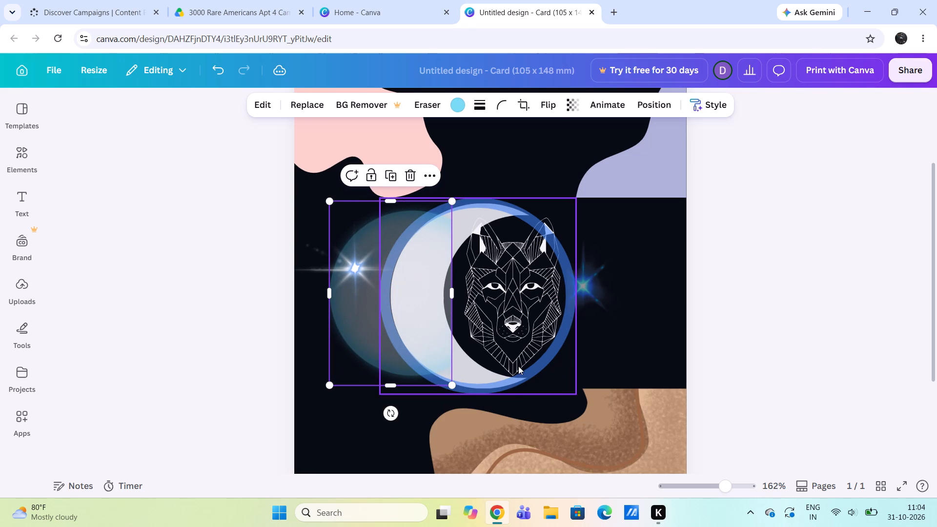
Raise the brown textured shape to the moon ring's lower rim and shrink it proportionally toward the card's right edge.
{"action": "left_click_drag", "start_coordinate": [584, 436], "coordinate": [593, 389]}
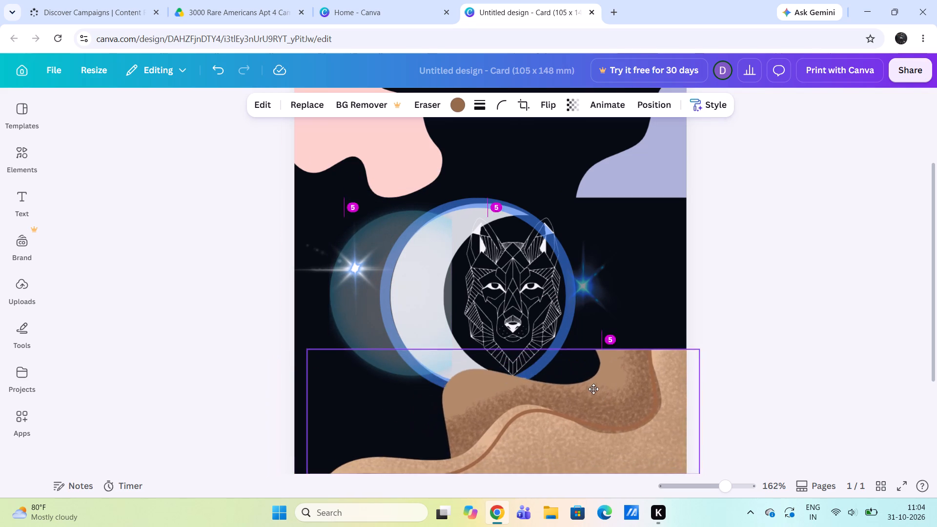
{"action": "left_click_drag", "start_coordinate": [593, 389], "coordinate": [582, 393]}
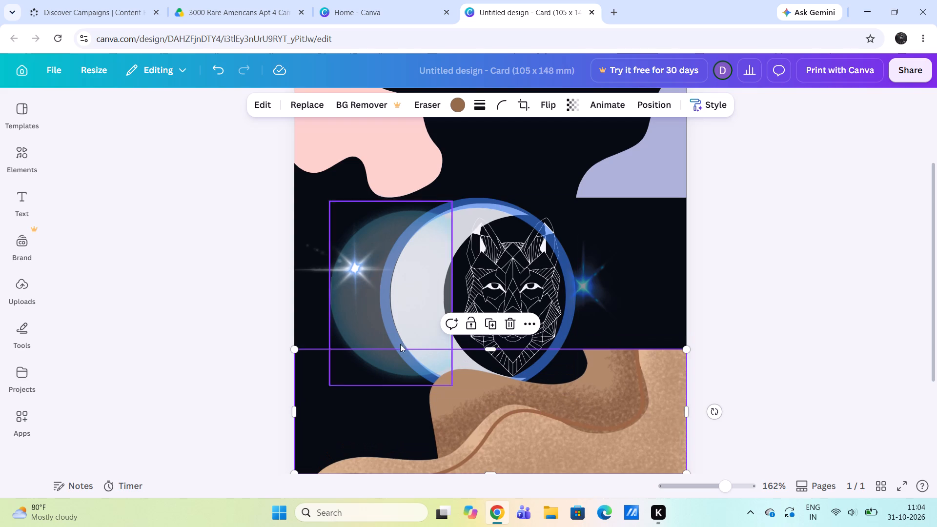
{"action": "left_click_drag", "start_coordinate": [297, 352], "coordinate": [355, 370]}
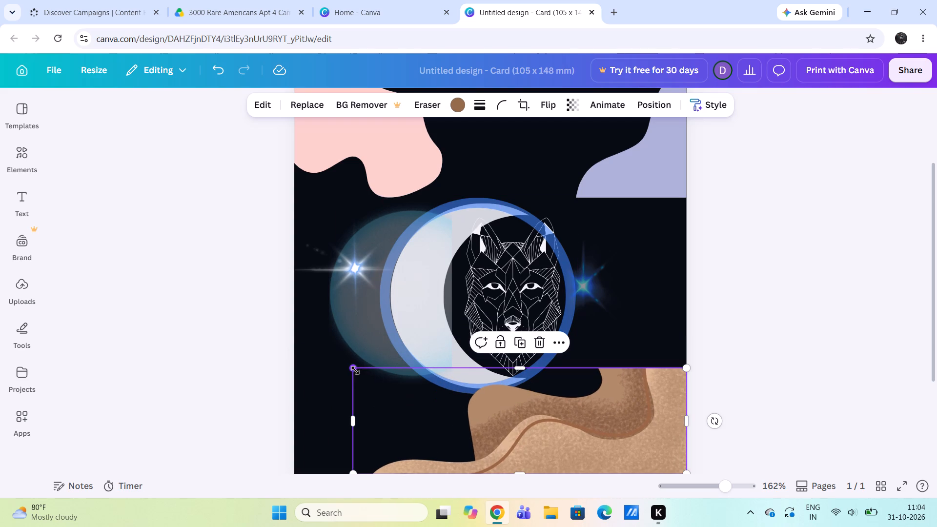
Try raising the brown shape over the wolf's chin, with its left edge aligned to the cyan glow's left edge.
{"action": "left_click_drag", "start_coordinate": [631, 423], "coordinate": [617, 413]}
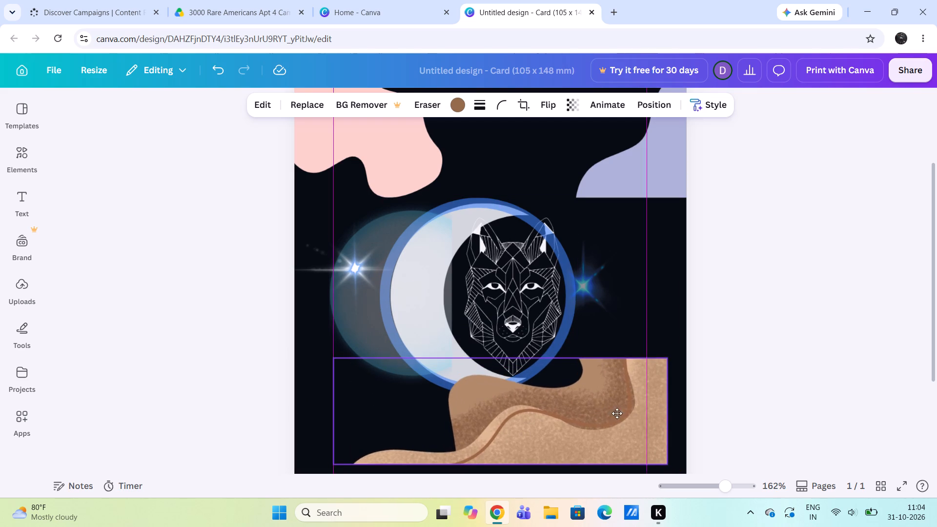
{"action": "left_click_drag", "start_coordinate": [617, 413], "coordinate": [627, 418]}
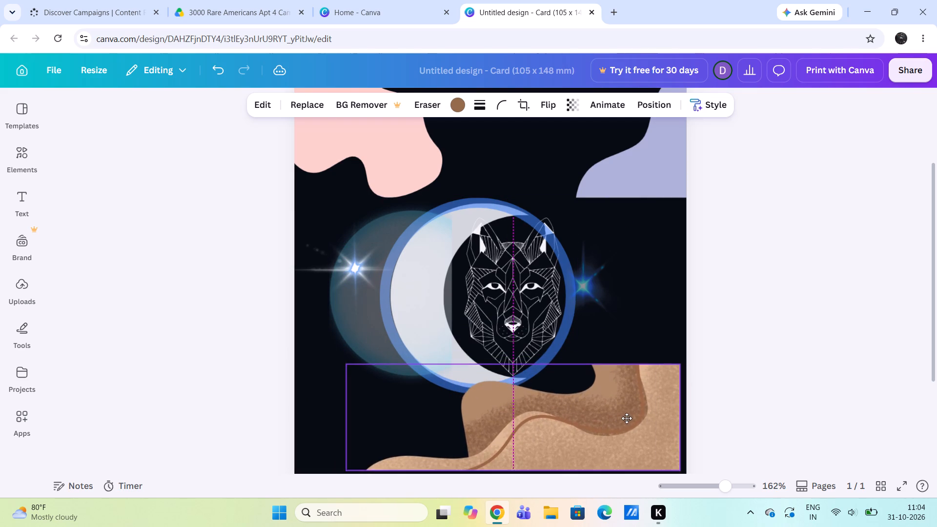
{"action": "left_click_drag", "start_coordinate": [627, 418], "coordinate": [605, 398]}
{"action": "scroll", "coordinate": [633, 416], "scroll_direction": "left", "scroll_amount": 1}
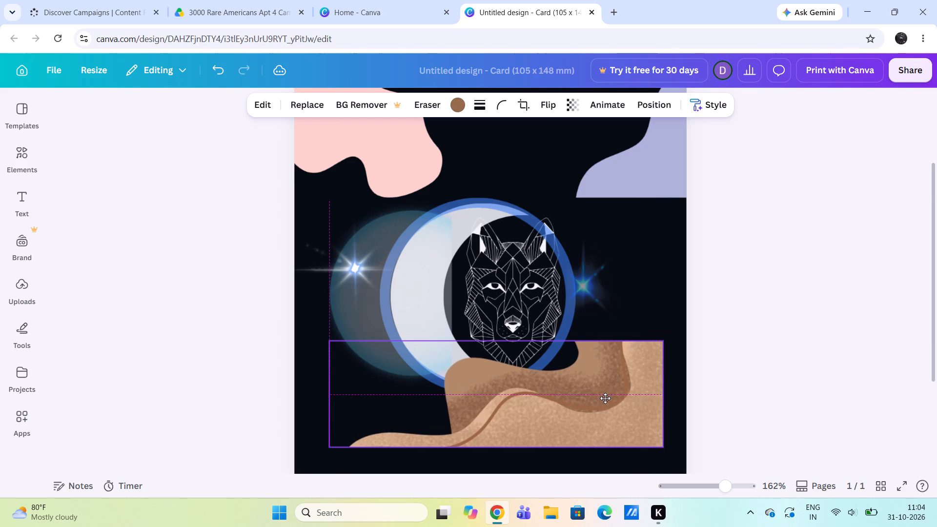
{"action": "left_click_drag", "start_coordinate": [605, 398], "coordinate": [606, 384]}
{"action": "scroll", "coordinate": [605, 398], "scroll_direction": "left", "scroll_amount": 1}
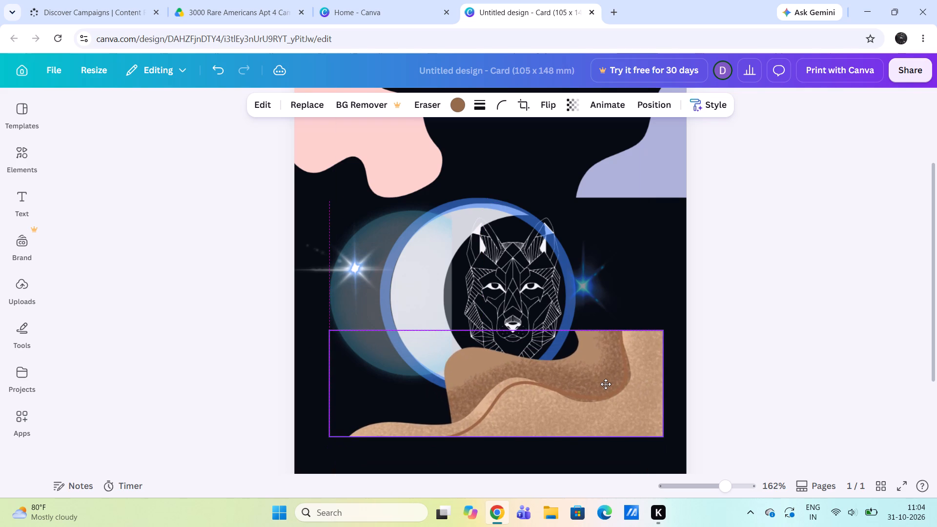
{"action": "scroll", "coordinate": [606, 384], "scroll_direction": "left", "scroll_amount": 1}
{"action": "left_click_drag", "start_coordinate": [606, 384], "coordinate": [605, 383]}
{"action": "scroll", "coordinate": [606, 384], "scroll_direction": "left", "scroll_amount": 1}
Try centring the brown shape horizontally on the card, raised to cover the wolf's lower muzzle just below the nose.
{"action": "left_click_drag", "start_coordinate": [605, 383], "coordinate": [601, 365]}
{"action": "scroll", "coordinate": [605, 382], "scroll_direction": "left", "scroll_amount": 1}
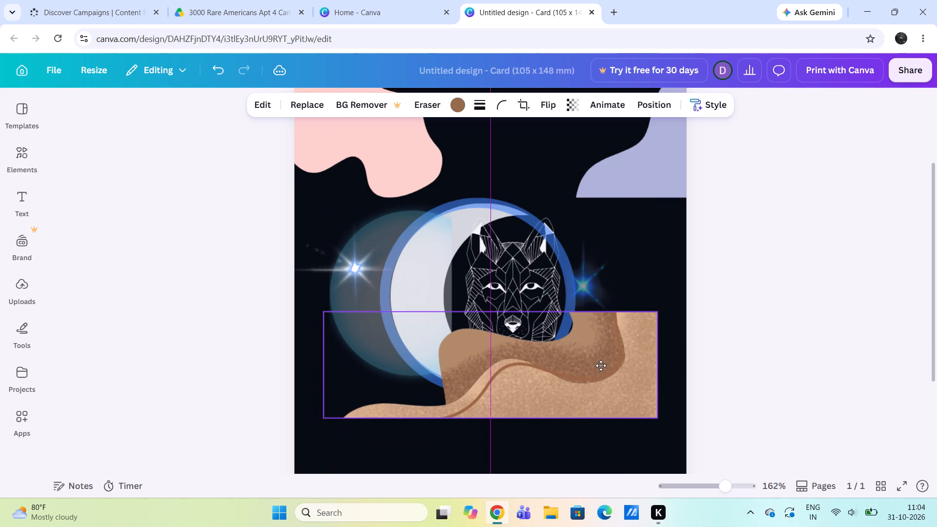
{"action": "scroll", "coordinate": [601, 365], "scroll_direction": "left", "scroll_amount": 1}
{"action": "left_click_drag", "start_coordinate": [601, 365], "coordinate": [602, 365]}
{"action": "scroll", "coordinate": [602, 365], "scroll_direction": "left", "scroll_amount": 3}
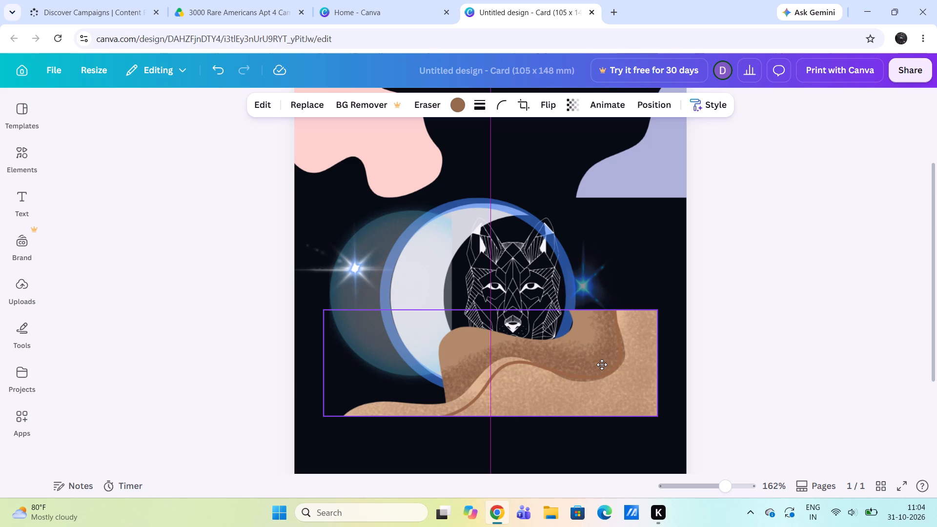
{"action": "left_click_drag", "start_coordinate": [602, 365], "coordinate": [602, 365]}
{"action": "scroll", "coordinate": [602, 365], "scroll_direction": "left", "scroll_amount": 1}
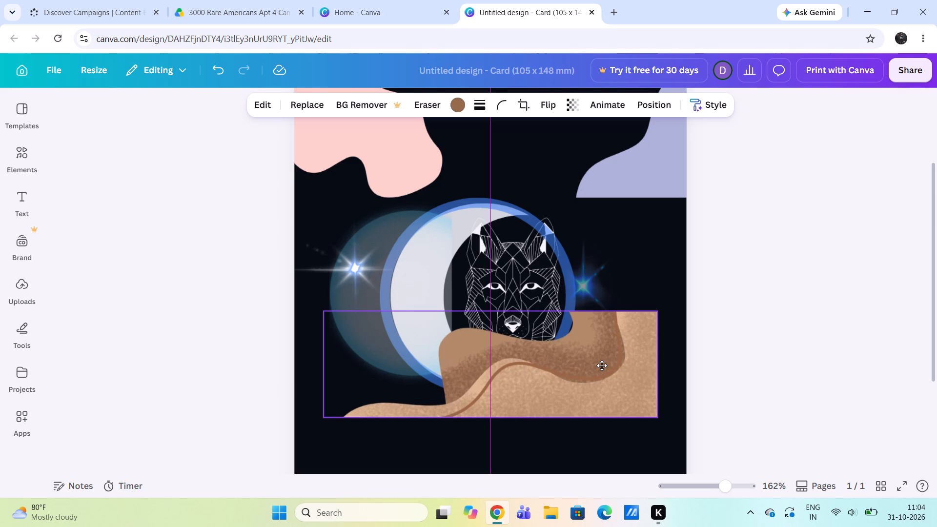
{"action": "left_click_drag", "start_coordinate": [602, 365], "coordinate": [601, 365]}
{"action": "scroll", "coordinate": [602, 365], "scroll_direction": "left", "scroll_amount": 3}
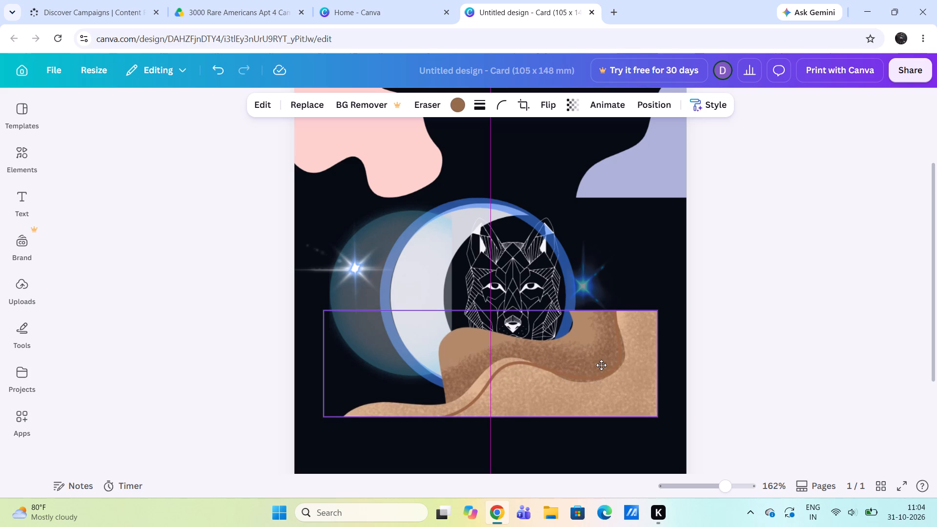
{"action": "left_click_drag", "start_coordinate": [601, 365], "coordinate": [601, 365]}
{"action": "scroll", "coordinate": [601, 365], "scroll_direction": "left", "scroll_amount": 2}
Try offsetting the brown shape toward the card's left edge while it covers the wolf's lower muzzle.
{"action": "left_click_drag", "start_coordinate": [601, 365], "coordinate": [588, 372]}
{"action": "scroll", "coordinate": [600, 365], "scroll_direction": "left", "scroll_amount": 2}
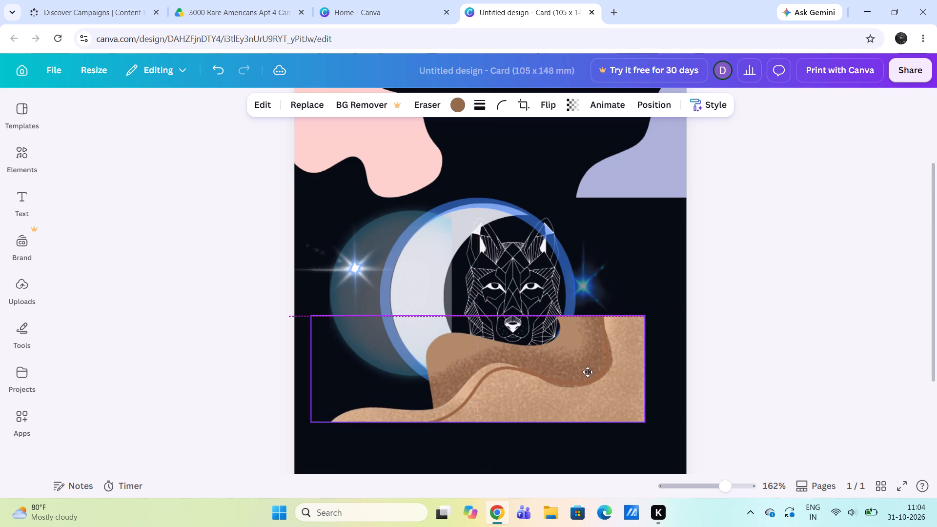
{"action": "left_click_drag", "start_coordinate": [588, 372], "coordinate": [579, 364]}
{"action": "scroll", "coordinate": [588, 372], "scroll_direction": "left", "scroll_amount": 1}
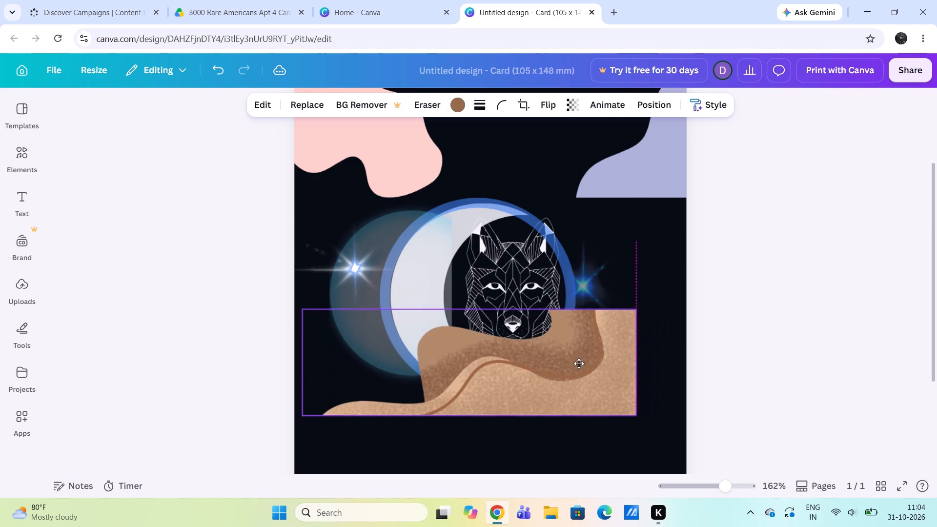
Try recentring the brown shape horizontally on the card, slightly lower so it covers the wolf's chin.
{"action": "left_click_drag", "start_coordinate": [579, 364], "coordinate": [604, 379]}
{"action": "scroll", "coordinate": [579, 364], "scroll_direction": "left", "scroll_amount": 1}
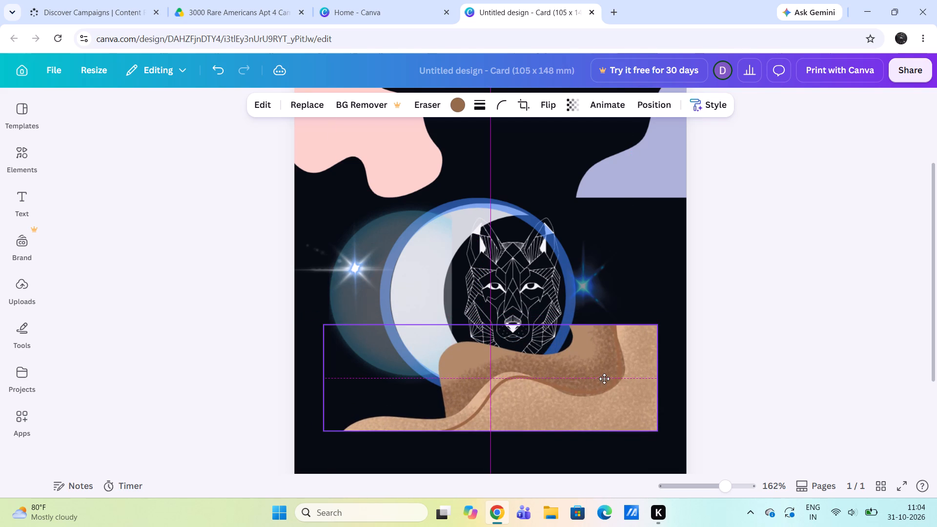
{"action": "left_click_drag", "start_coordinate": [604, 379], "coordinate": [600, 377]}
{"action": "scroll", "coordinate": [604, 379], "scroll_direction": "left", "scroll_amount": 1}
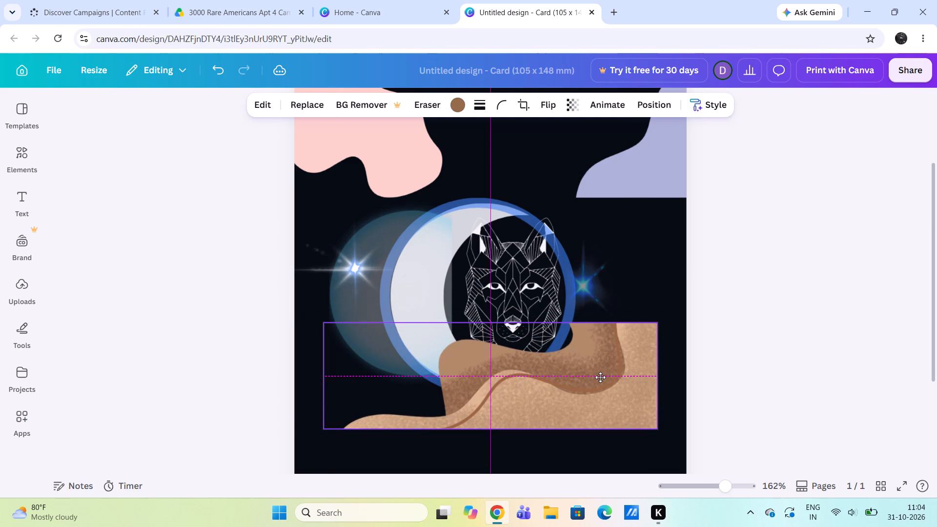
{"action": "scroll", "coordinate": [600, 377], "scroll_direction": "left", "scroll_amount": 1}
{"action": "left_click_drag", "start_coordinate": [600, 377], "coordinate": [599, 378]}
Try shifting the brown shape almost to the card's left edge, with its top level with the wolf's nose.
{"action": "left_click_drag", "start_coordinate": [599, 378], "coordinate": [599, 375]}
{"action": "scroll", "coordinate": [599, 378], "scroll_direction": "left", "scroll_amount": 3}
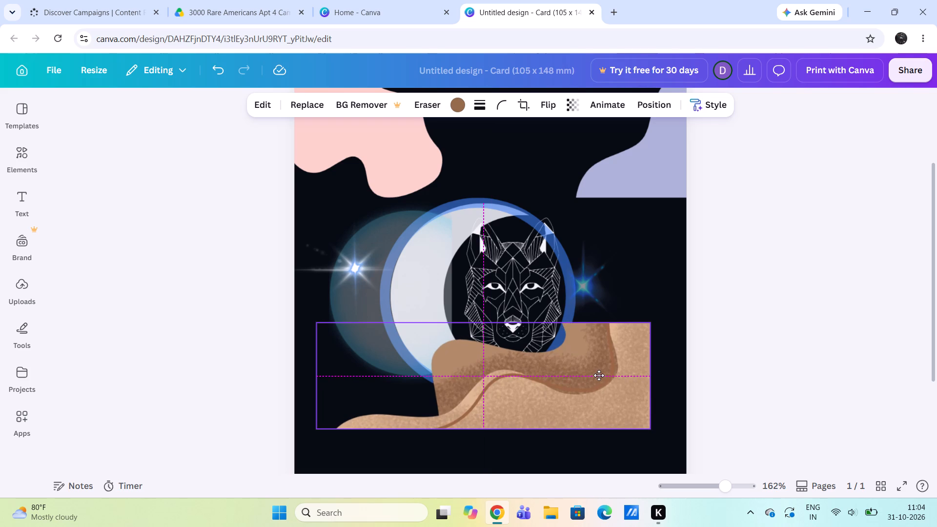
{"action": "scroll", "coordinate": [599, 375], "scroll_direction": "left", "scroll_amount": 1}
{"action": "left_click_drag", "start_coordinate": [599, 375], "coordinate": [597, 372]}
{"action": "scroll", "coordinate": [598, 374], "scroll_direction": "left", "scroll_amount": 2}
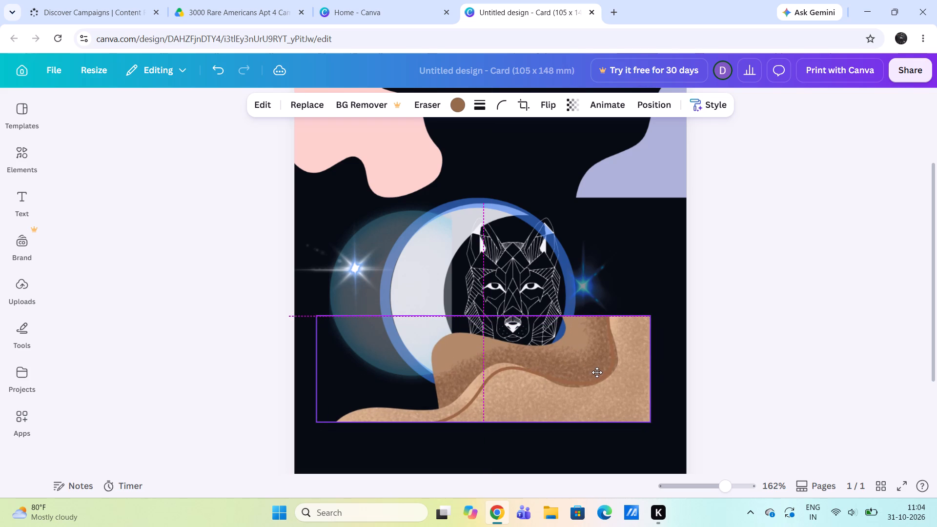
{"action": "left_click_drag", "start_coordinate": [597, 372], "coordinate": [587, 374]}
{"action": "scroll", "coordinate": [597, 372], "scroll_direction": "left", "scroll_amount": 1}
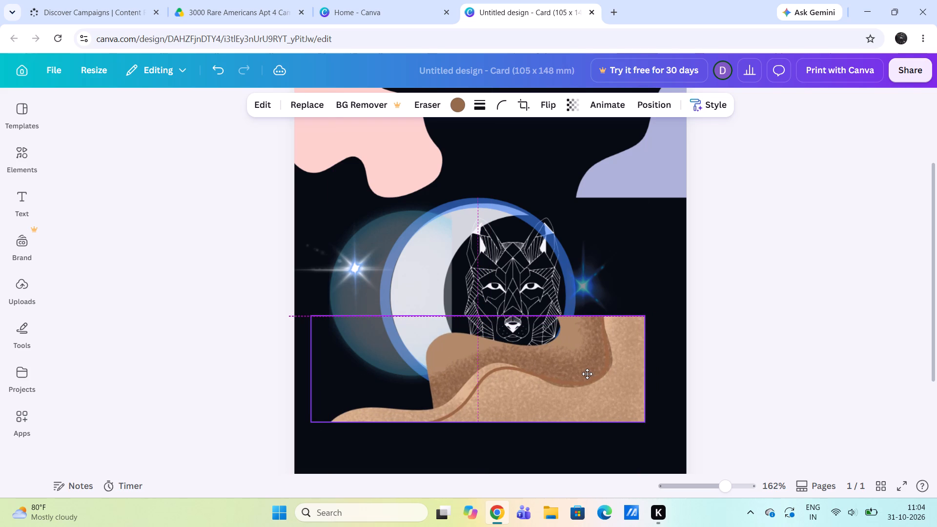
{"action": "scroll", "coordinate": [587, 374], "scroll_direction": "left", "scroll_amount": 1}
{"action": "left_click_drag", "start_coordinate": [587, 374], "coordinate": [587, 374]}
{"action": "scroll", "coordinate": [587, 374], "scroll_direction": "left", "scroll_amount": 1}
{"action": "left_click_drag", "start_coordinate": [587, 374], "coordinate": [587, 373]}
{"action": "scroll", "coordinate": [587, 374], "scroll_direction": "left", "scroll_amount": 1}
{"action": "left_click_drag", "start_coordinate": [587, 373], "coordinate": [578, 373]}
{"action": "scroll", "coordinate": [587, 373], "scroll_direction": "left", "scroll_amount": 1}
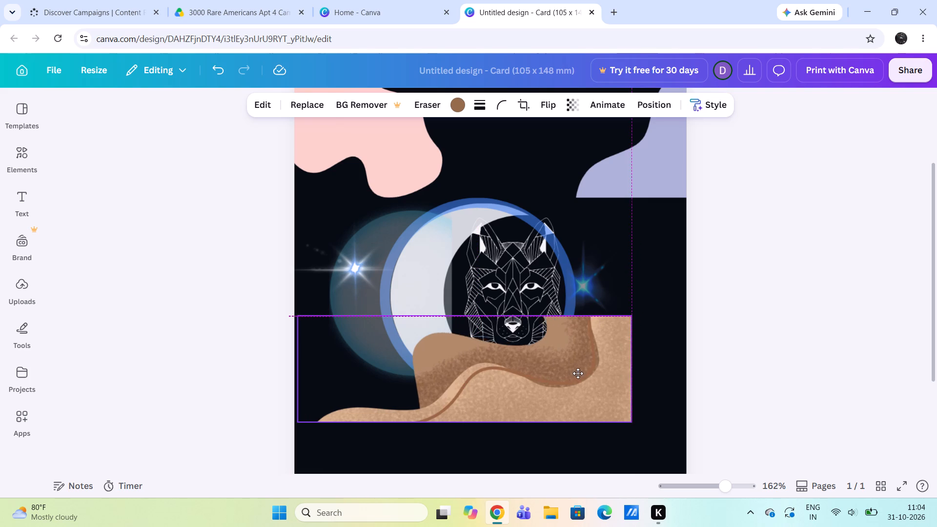
Lower the brown shape to just beneath the wolf's chin, slightly left of the card's centre, overlapping the moon ring's bottom.
{"action": "left_click_drag", "start_coordinate": [578, 373], "coordinate": [605, 390]}
{"action": "scroll", "coordinate": [578, 373], "scroll_direction": "left", "scroll_amount": 1}
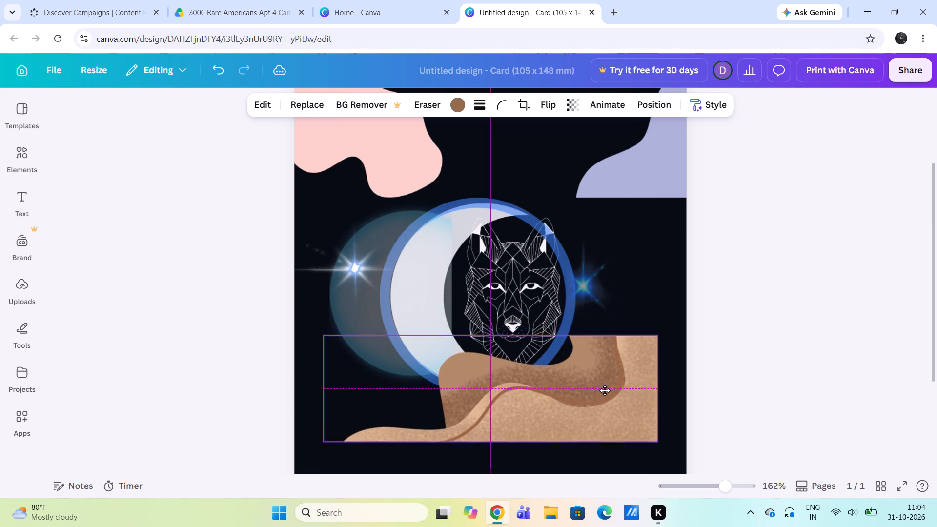
{"action": "left_click_drag", "start_coordinate": [605, 390], "coordinate": [599, 406]}
{"action": "scroll", "coordinate": [605, 390], "scroll_direction": "left", "scroll_amount": 1}
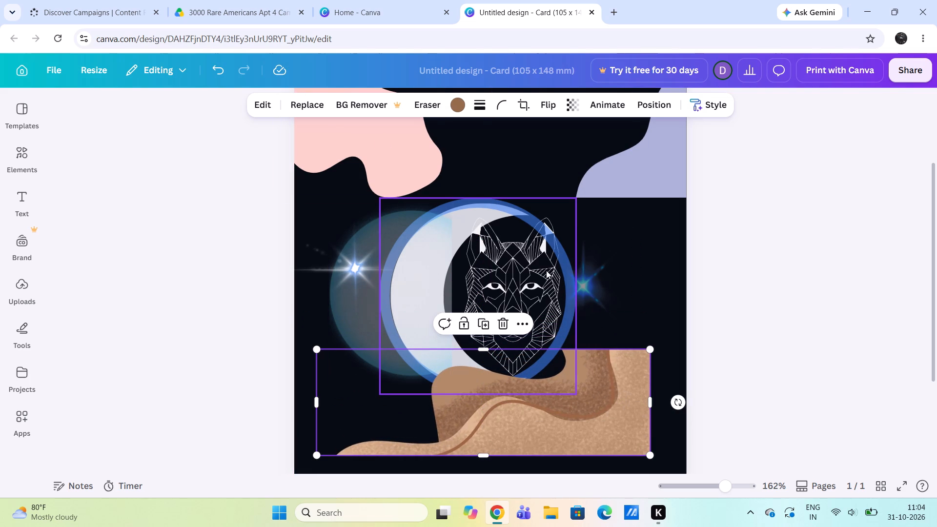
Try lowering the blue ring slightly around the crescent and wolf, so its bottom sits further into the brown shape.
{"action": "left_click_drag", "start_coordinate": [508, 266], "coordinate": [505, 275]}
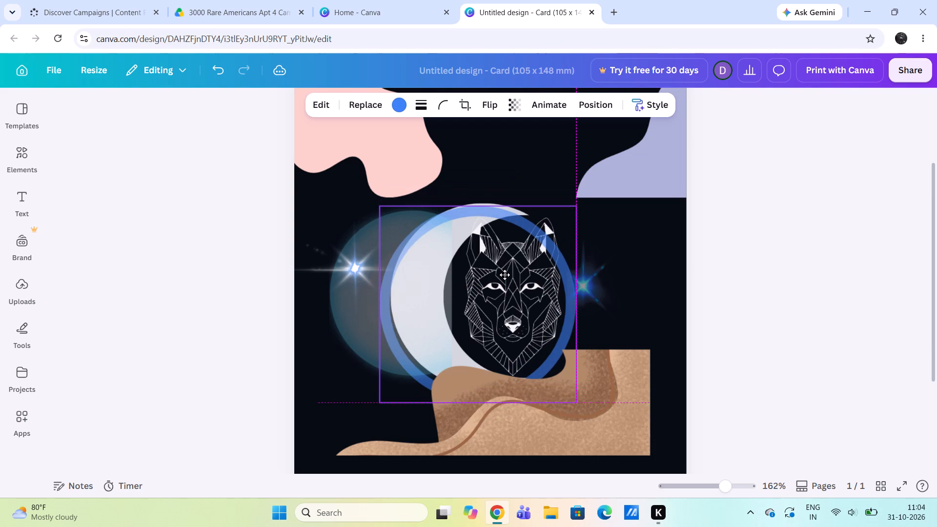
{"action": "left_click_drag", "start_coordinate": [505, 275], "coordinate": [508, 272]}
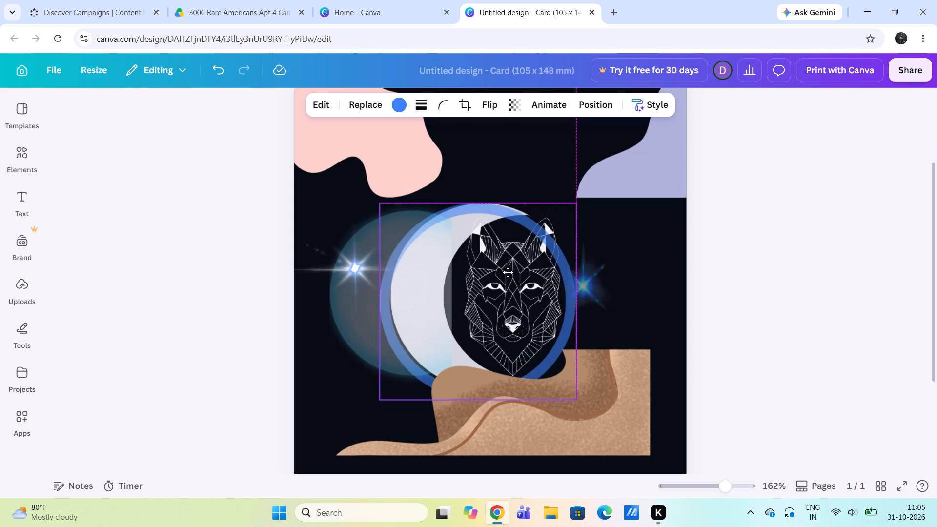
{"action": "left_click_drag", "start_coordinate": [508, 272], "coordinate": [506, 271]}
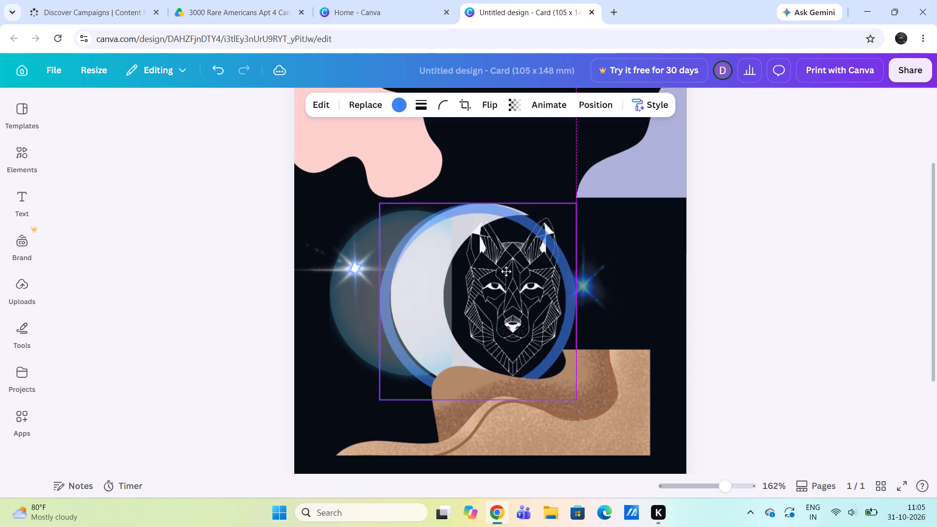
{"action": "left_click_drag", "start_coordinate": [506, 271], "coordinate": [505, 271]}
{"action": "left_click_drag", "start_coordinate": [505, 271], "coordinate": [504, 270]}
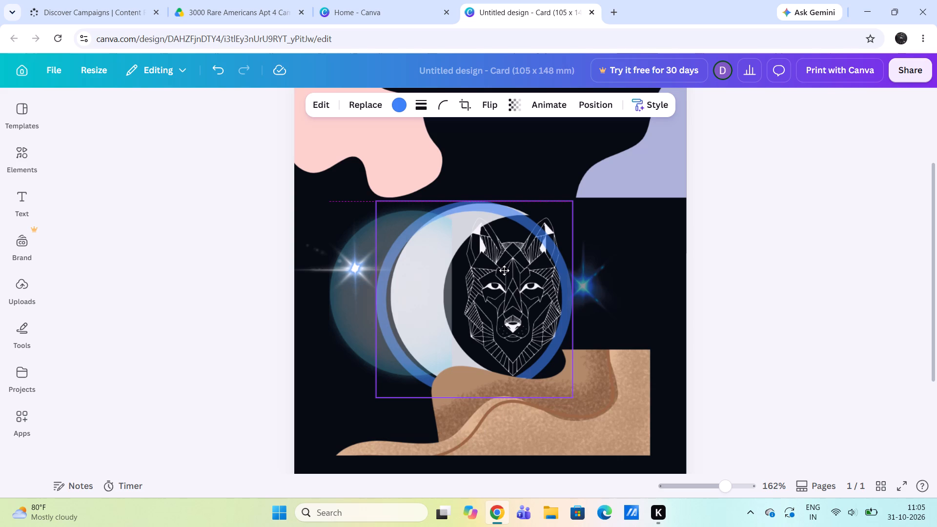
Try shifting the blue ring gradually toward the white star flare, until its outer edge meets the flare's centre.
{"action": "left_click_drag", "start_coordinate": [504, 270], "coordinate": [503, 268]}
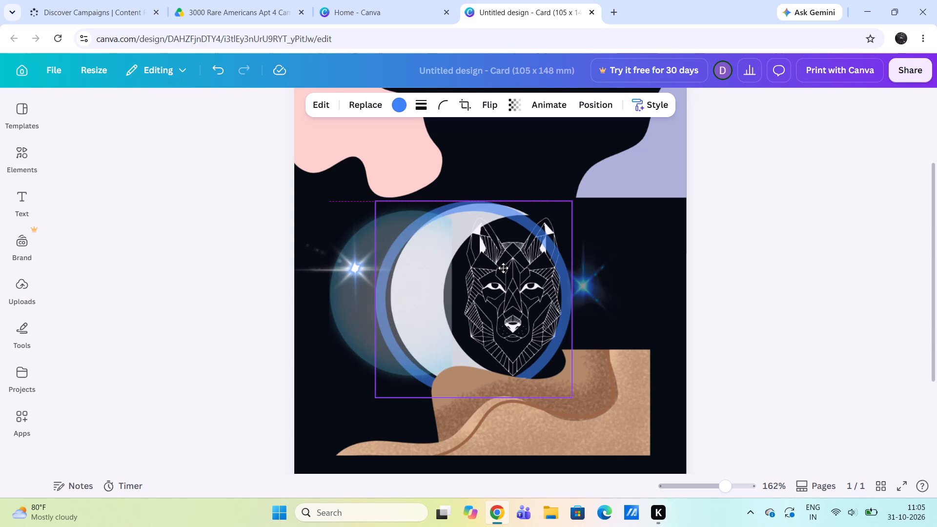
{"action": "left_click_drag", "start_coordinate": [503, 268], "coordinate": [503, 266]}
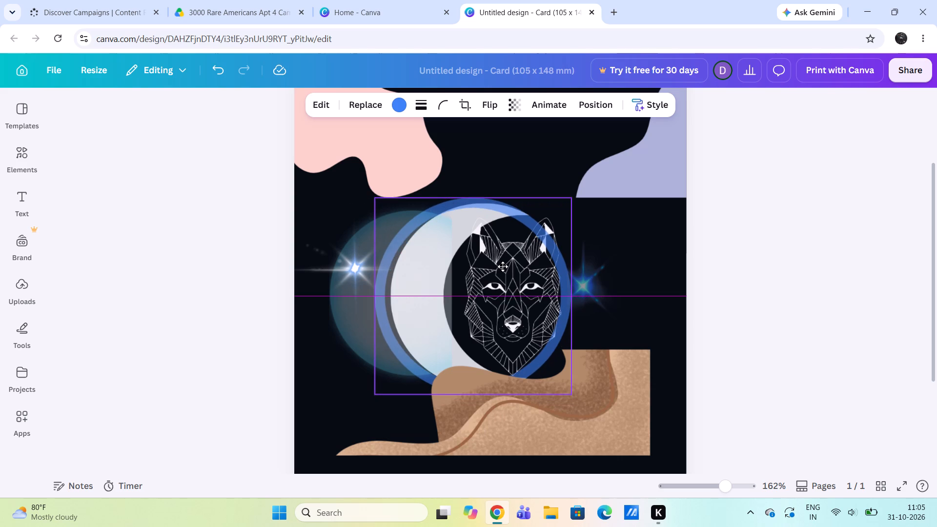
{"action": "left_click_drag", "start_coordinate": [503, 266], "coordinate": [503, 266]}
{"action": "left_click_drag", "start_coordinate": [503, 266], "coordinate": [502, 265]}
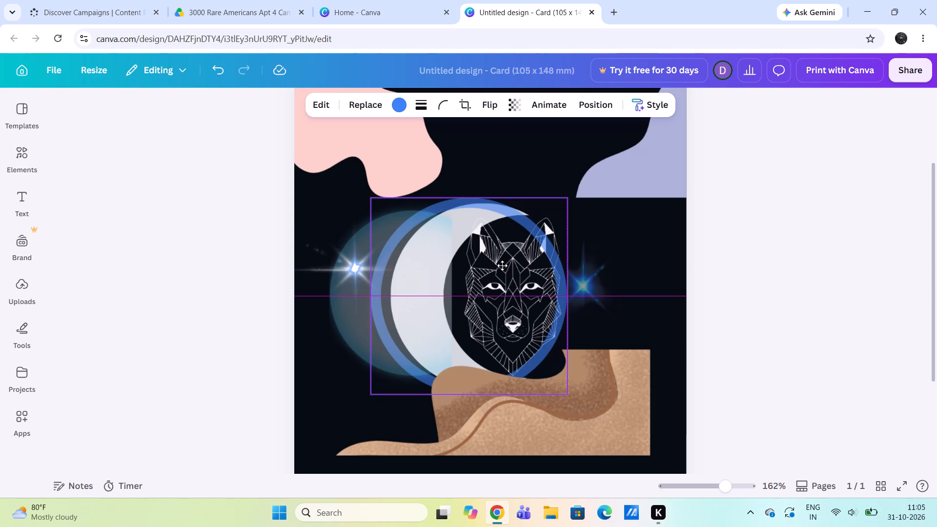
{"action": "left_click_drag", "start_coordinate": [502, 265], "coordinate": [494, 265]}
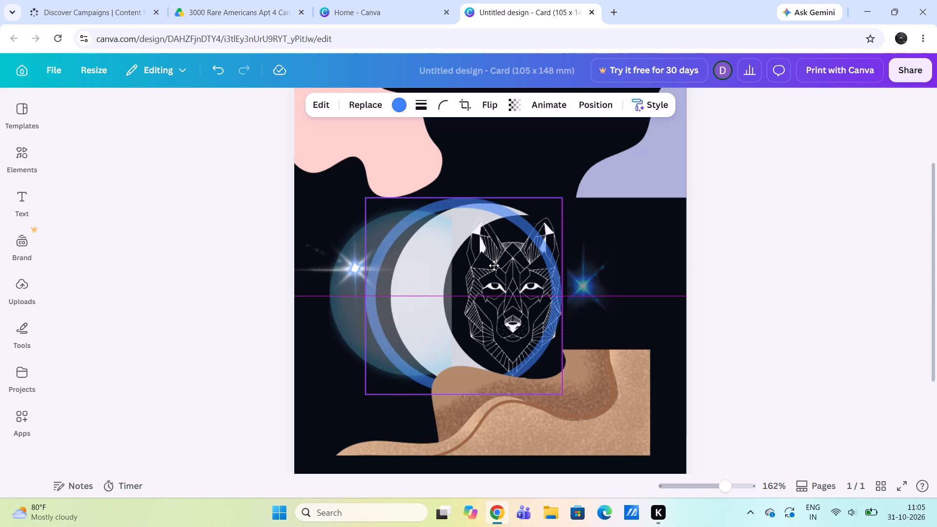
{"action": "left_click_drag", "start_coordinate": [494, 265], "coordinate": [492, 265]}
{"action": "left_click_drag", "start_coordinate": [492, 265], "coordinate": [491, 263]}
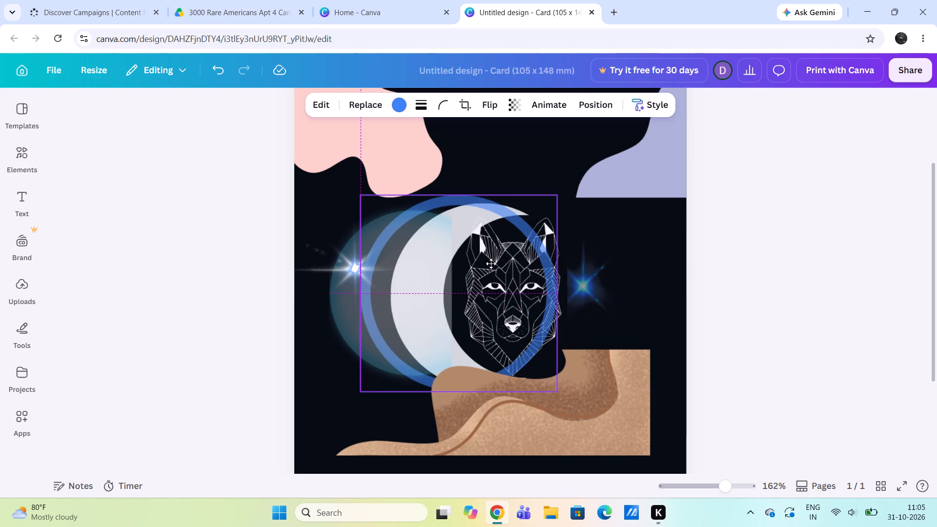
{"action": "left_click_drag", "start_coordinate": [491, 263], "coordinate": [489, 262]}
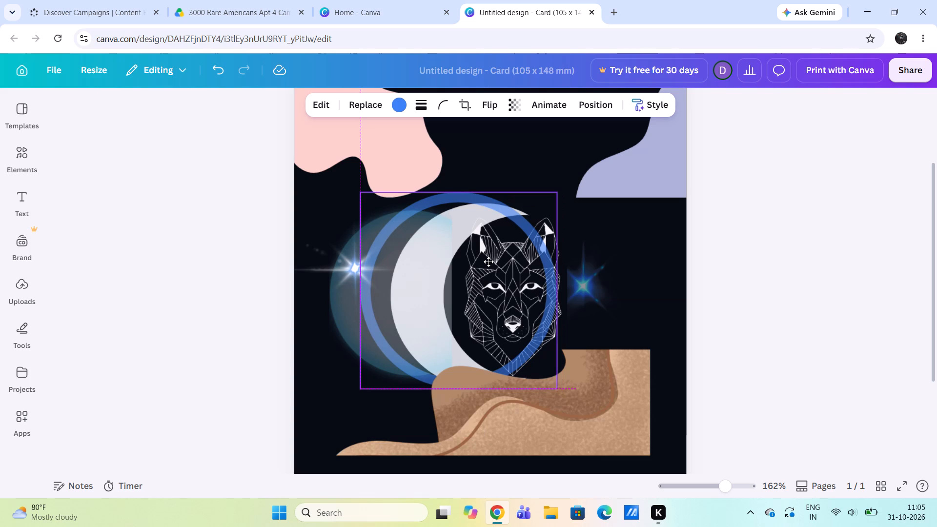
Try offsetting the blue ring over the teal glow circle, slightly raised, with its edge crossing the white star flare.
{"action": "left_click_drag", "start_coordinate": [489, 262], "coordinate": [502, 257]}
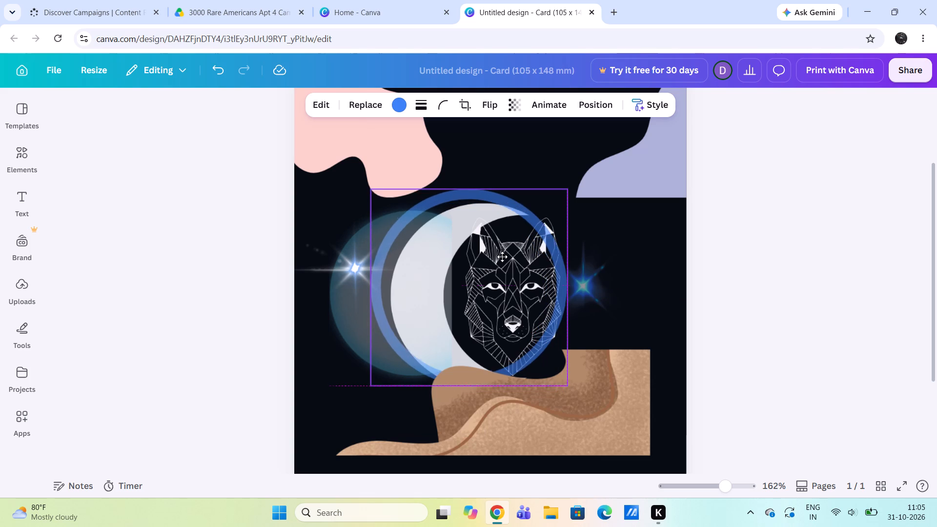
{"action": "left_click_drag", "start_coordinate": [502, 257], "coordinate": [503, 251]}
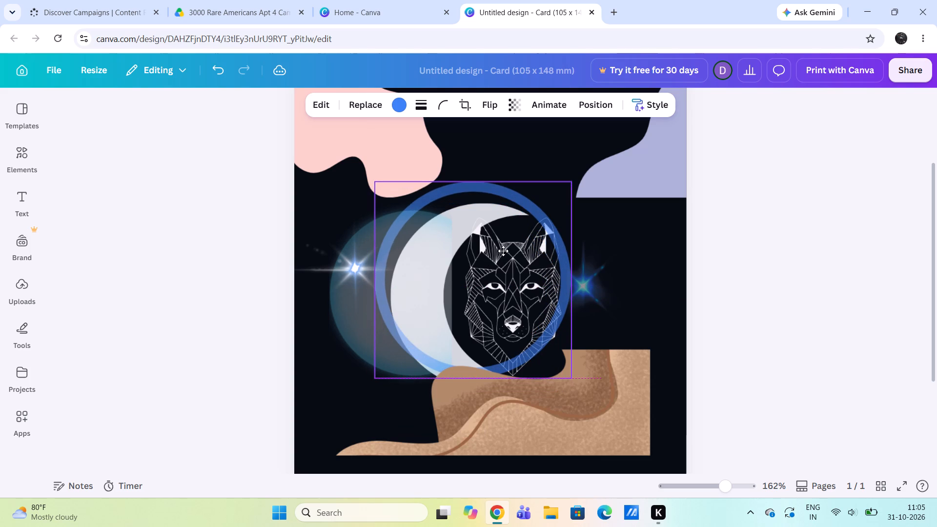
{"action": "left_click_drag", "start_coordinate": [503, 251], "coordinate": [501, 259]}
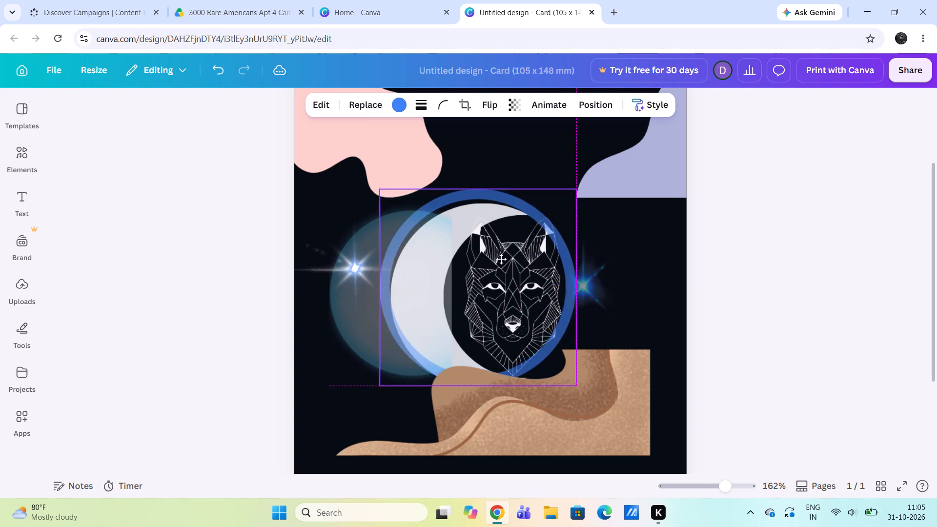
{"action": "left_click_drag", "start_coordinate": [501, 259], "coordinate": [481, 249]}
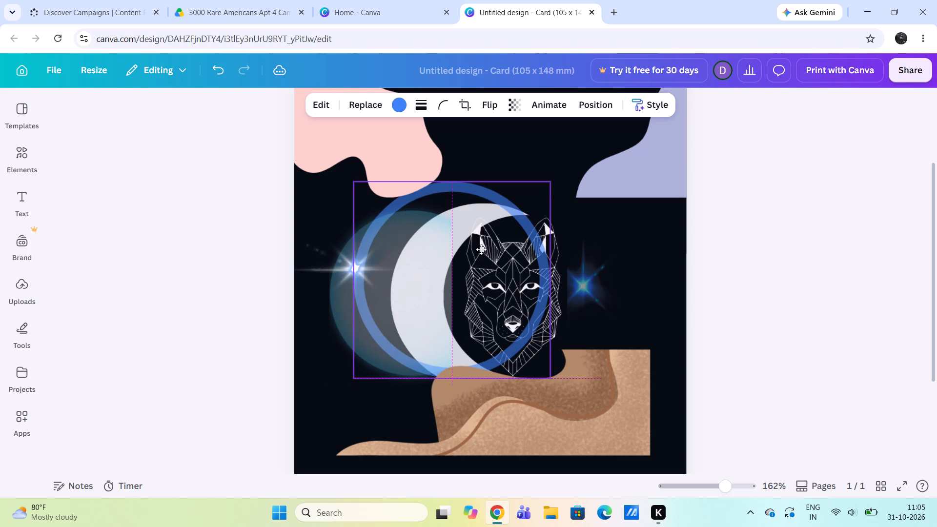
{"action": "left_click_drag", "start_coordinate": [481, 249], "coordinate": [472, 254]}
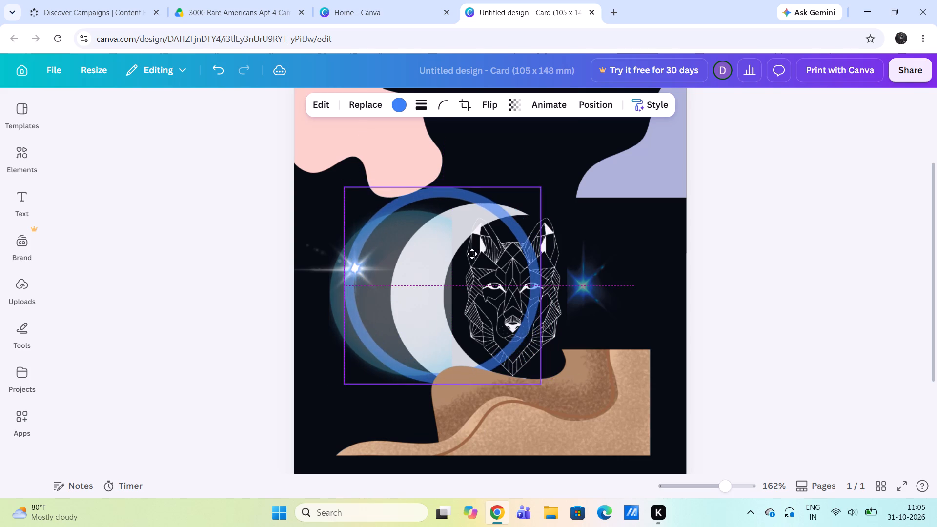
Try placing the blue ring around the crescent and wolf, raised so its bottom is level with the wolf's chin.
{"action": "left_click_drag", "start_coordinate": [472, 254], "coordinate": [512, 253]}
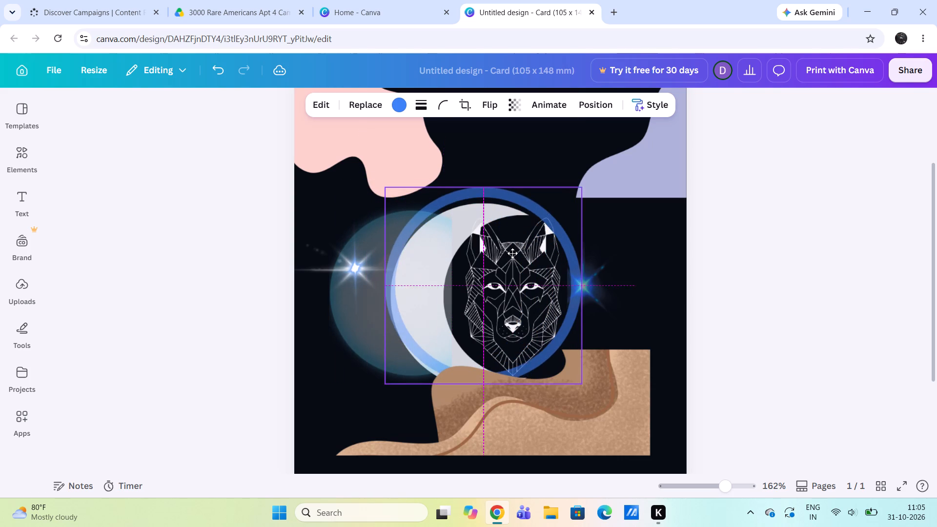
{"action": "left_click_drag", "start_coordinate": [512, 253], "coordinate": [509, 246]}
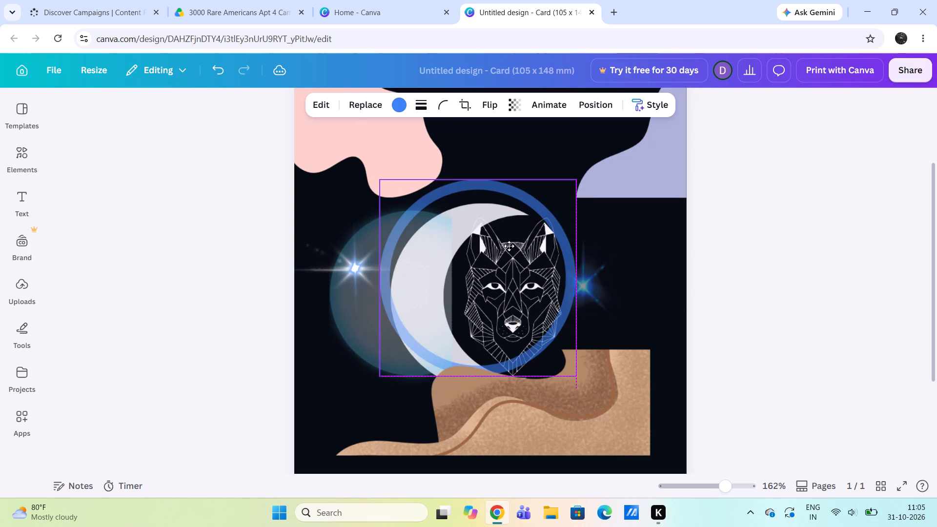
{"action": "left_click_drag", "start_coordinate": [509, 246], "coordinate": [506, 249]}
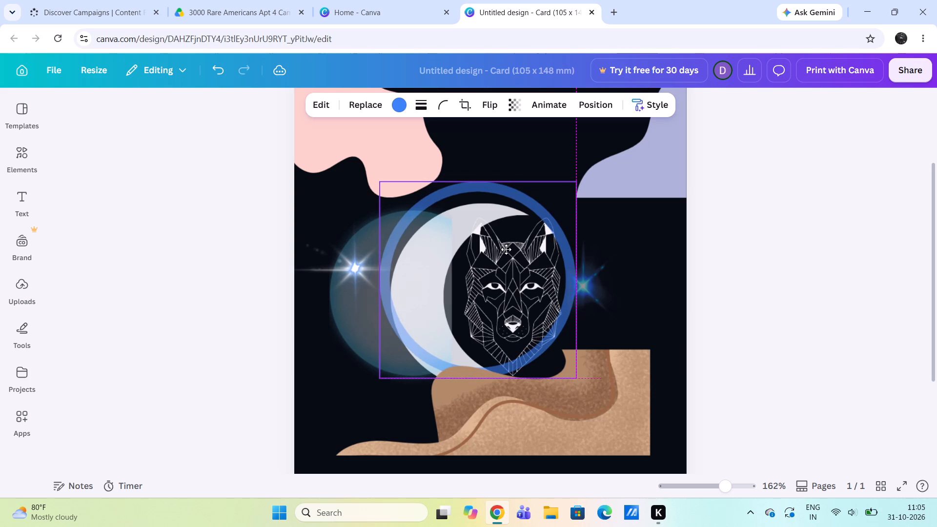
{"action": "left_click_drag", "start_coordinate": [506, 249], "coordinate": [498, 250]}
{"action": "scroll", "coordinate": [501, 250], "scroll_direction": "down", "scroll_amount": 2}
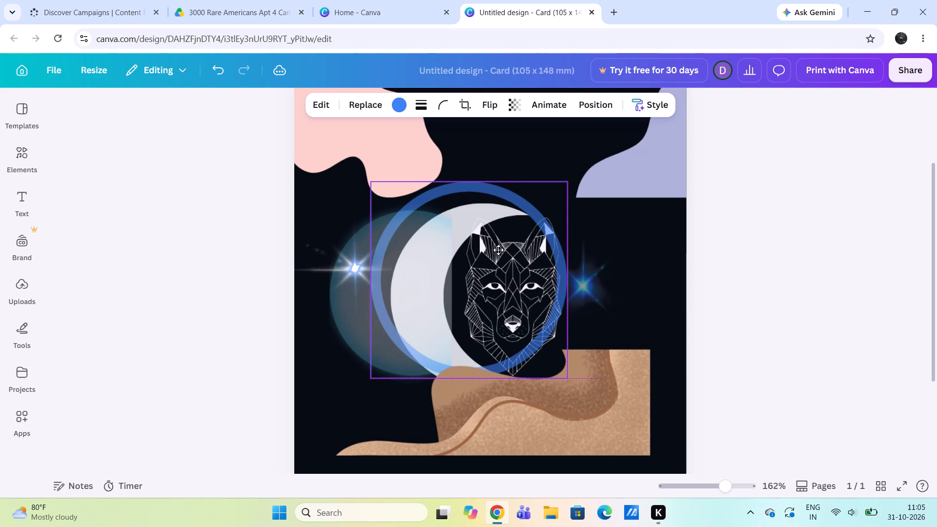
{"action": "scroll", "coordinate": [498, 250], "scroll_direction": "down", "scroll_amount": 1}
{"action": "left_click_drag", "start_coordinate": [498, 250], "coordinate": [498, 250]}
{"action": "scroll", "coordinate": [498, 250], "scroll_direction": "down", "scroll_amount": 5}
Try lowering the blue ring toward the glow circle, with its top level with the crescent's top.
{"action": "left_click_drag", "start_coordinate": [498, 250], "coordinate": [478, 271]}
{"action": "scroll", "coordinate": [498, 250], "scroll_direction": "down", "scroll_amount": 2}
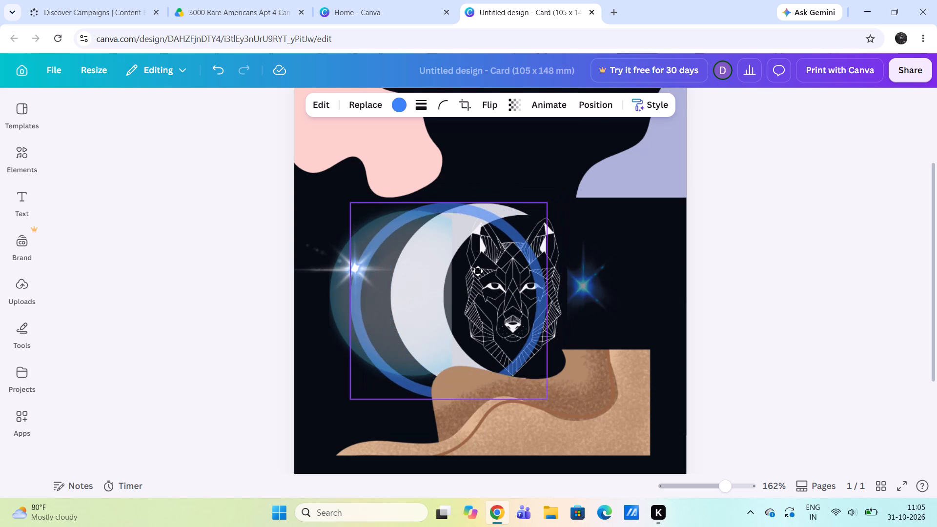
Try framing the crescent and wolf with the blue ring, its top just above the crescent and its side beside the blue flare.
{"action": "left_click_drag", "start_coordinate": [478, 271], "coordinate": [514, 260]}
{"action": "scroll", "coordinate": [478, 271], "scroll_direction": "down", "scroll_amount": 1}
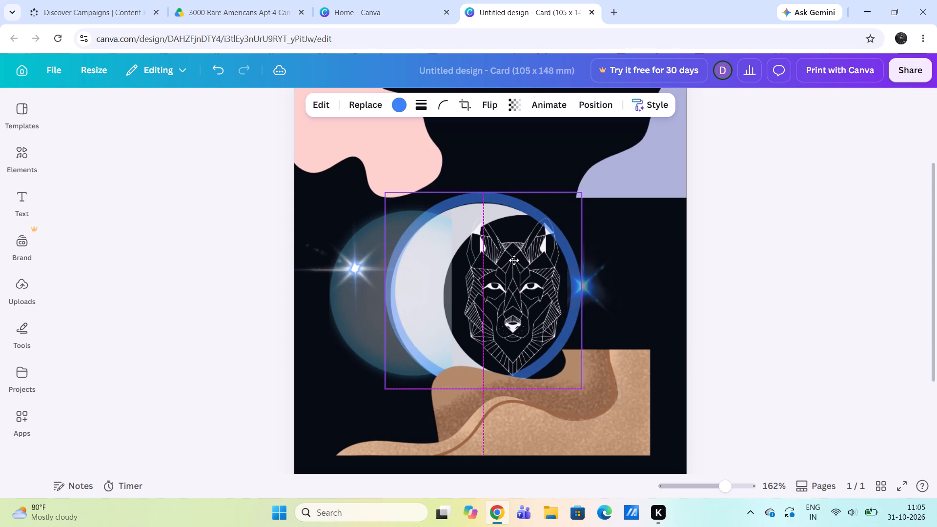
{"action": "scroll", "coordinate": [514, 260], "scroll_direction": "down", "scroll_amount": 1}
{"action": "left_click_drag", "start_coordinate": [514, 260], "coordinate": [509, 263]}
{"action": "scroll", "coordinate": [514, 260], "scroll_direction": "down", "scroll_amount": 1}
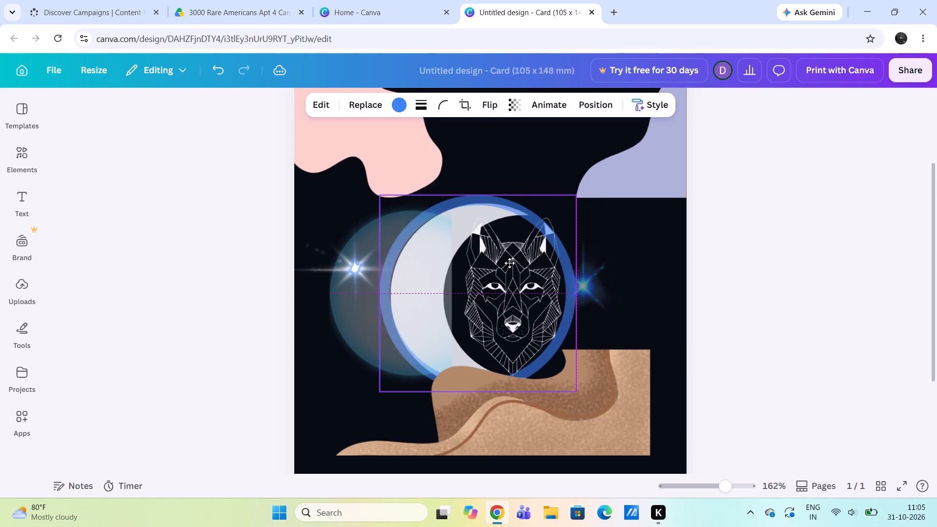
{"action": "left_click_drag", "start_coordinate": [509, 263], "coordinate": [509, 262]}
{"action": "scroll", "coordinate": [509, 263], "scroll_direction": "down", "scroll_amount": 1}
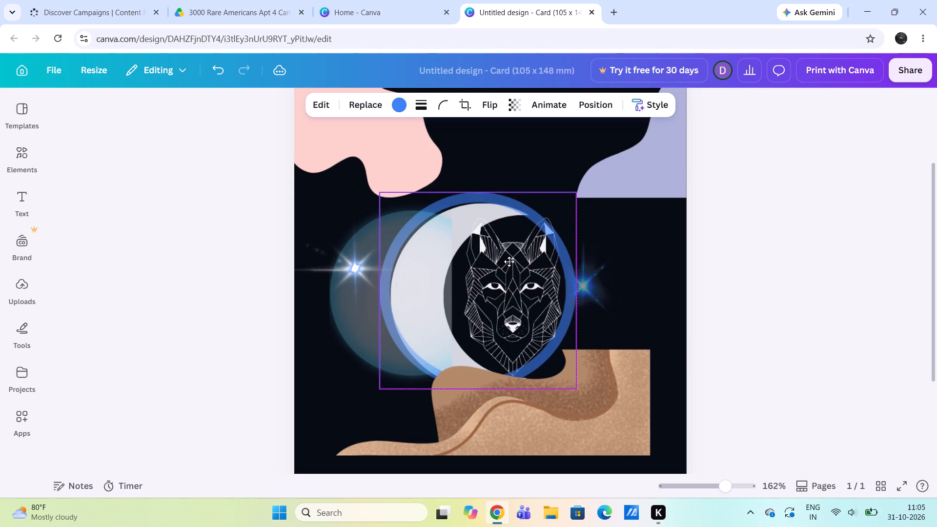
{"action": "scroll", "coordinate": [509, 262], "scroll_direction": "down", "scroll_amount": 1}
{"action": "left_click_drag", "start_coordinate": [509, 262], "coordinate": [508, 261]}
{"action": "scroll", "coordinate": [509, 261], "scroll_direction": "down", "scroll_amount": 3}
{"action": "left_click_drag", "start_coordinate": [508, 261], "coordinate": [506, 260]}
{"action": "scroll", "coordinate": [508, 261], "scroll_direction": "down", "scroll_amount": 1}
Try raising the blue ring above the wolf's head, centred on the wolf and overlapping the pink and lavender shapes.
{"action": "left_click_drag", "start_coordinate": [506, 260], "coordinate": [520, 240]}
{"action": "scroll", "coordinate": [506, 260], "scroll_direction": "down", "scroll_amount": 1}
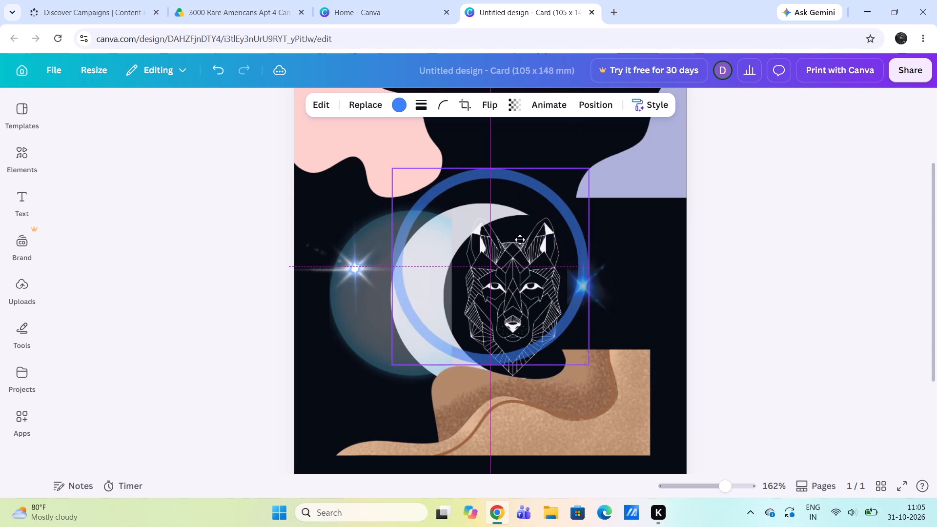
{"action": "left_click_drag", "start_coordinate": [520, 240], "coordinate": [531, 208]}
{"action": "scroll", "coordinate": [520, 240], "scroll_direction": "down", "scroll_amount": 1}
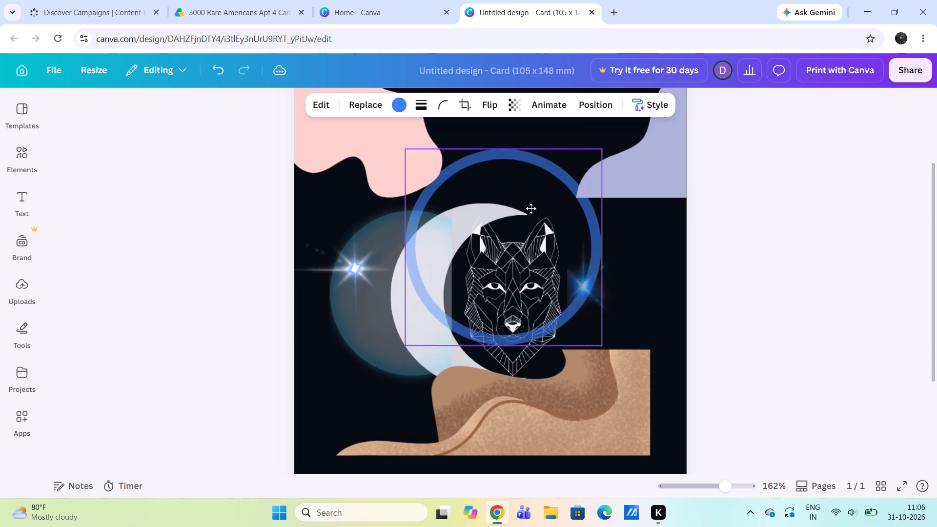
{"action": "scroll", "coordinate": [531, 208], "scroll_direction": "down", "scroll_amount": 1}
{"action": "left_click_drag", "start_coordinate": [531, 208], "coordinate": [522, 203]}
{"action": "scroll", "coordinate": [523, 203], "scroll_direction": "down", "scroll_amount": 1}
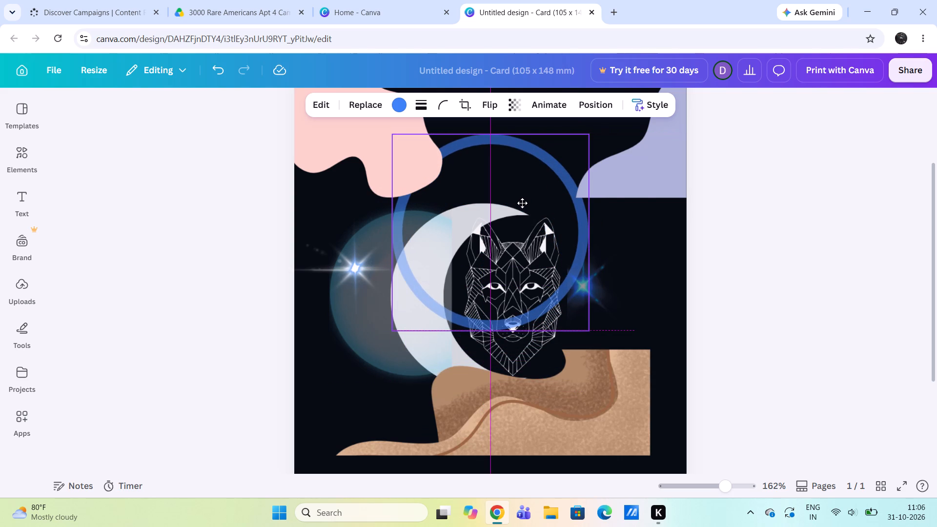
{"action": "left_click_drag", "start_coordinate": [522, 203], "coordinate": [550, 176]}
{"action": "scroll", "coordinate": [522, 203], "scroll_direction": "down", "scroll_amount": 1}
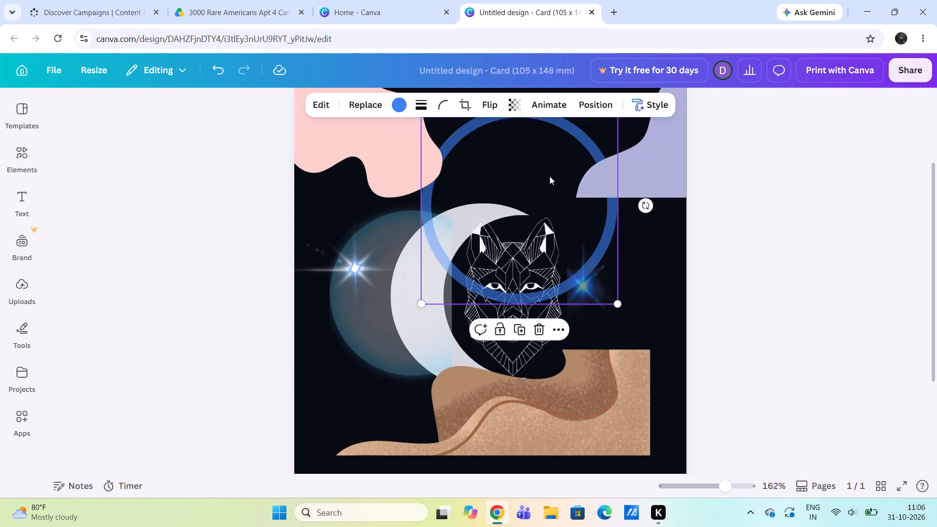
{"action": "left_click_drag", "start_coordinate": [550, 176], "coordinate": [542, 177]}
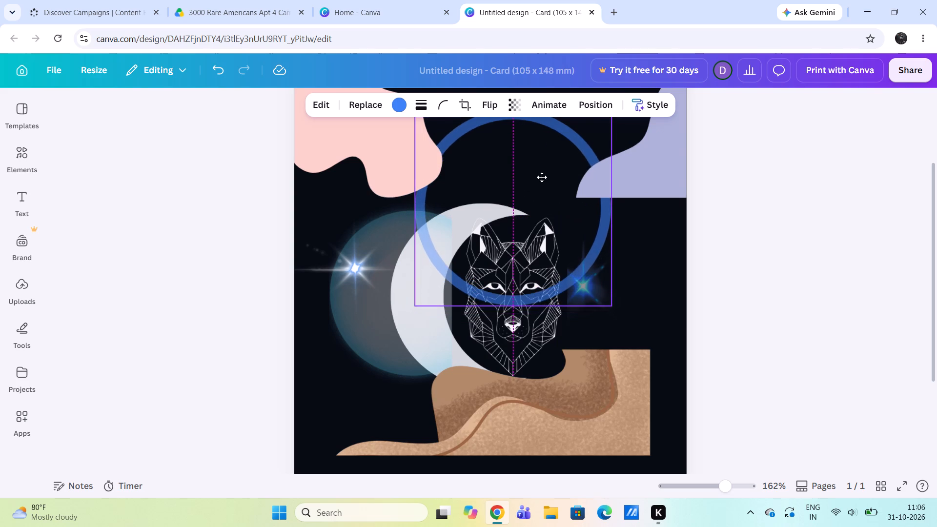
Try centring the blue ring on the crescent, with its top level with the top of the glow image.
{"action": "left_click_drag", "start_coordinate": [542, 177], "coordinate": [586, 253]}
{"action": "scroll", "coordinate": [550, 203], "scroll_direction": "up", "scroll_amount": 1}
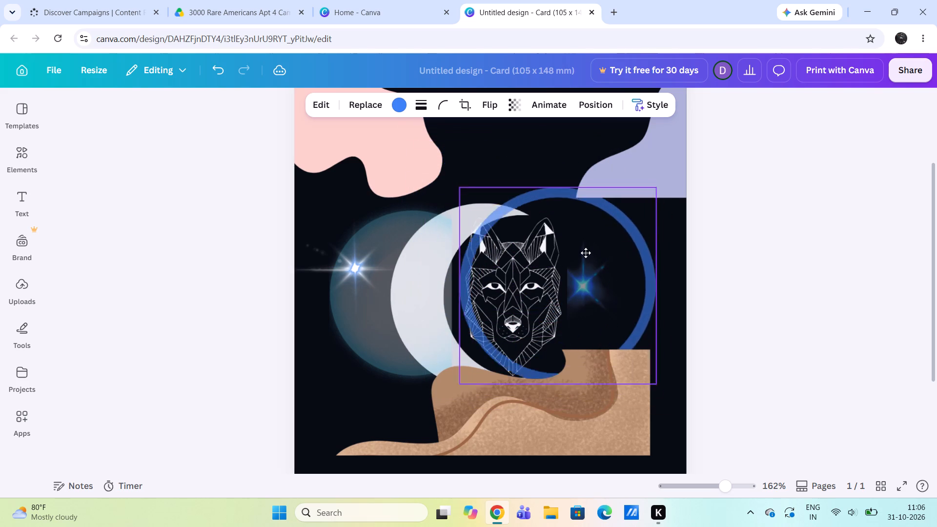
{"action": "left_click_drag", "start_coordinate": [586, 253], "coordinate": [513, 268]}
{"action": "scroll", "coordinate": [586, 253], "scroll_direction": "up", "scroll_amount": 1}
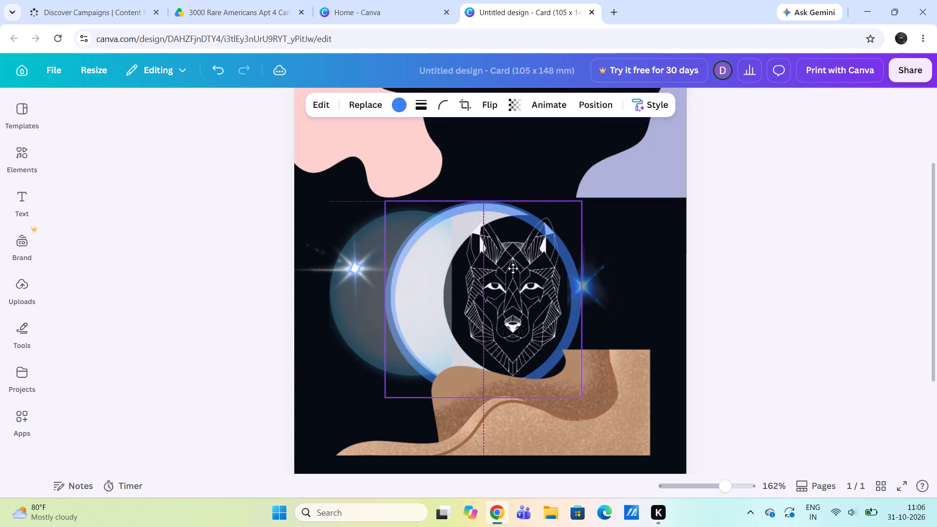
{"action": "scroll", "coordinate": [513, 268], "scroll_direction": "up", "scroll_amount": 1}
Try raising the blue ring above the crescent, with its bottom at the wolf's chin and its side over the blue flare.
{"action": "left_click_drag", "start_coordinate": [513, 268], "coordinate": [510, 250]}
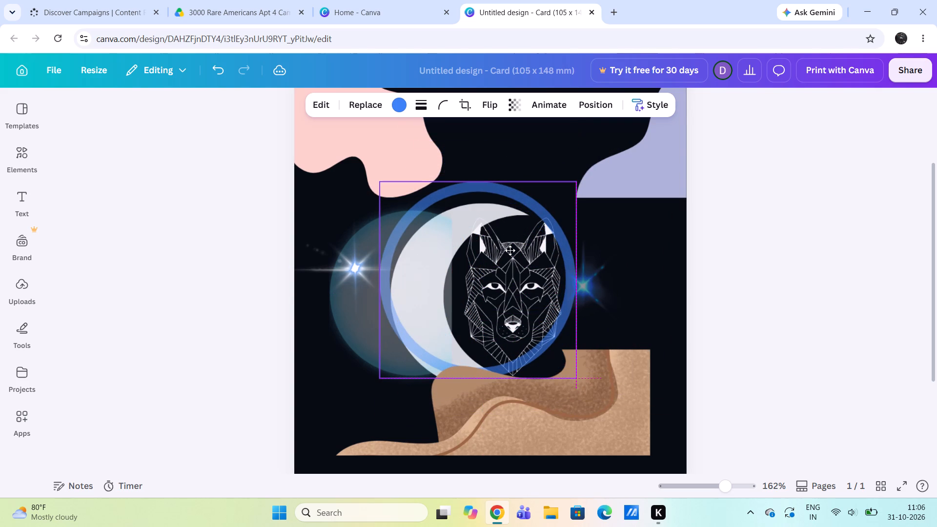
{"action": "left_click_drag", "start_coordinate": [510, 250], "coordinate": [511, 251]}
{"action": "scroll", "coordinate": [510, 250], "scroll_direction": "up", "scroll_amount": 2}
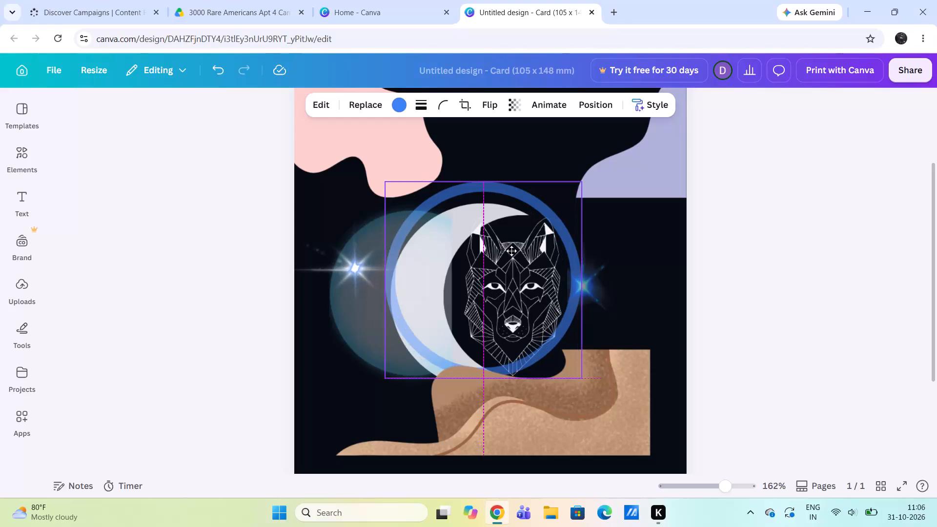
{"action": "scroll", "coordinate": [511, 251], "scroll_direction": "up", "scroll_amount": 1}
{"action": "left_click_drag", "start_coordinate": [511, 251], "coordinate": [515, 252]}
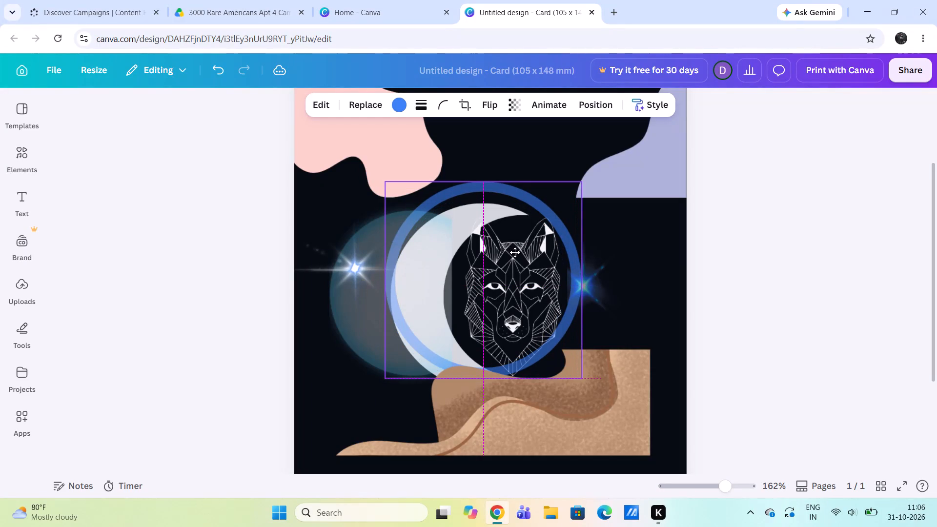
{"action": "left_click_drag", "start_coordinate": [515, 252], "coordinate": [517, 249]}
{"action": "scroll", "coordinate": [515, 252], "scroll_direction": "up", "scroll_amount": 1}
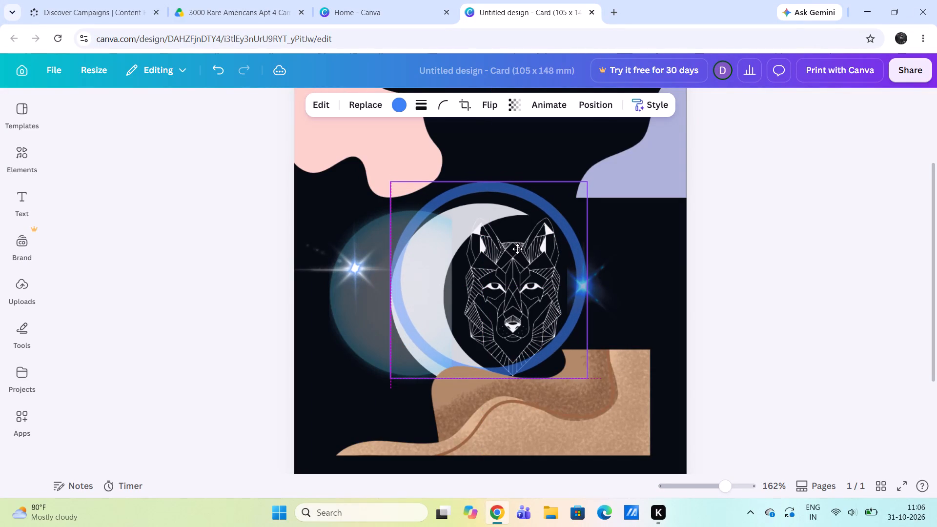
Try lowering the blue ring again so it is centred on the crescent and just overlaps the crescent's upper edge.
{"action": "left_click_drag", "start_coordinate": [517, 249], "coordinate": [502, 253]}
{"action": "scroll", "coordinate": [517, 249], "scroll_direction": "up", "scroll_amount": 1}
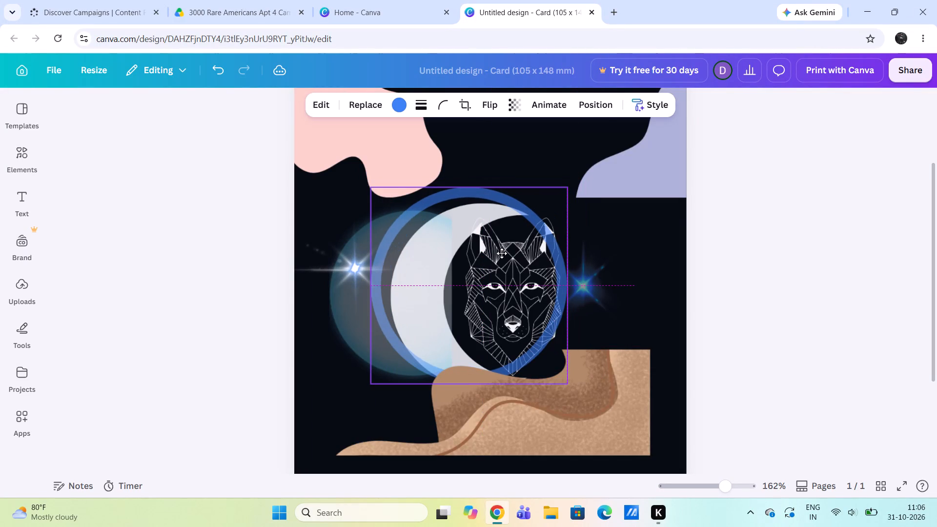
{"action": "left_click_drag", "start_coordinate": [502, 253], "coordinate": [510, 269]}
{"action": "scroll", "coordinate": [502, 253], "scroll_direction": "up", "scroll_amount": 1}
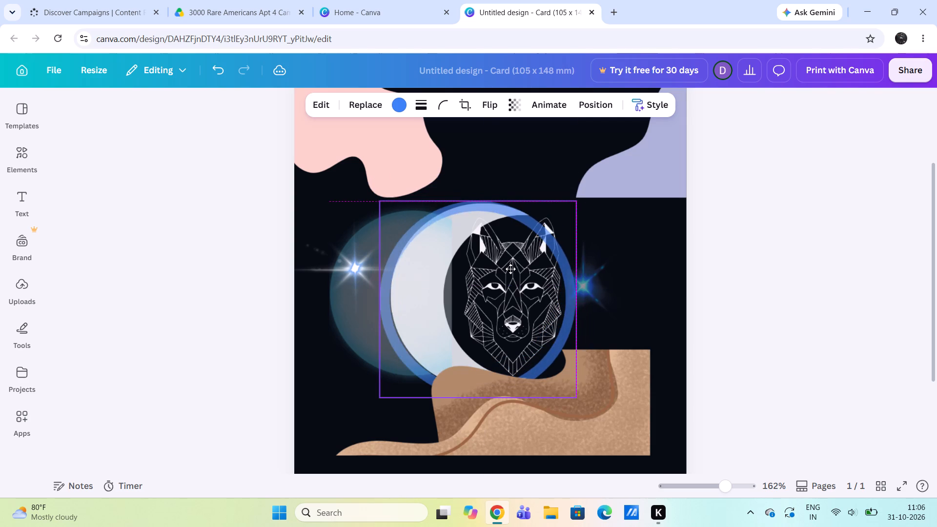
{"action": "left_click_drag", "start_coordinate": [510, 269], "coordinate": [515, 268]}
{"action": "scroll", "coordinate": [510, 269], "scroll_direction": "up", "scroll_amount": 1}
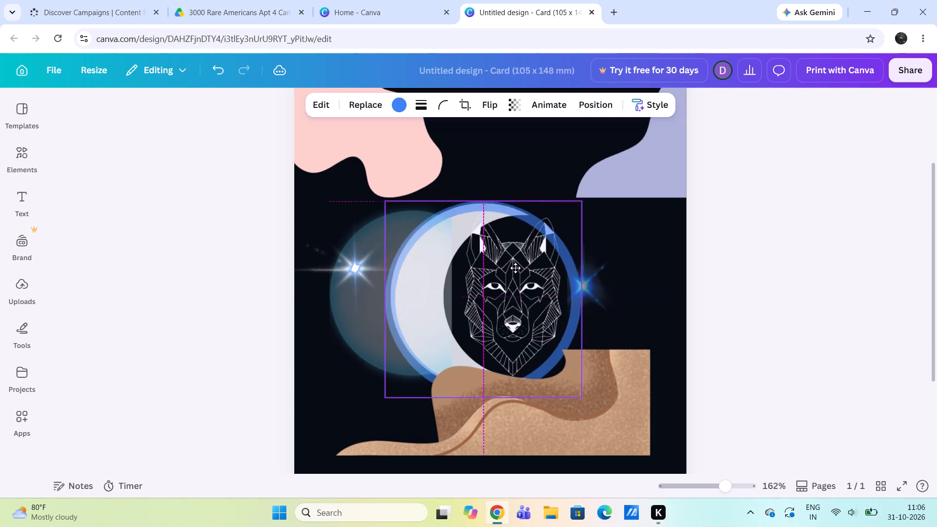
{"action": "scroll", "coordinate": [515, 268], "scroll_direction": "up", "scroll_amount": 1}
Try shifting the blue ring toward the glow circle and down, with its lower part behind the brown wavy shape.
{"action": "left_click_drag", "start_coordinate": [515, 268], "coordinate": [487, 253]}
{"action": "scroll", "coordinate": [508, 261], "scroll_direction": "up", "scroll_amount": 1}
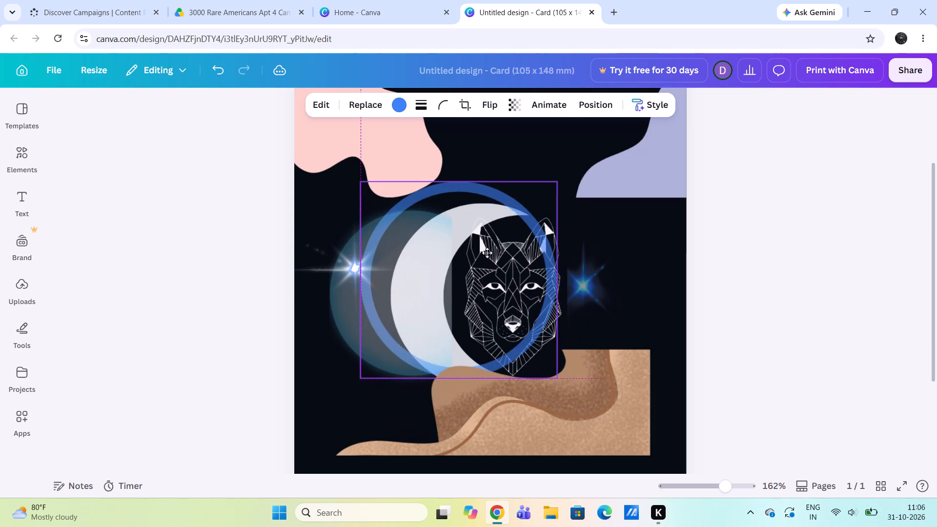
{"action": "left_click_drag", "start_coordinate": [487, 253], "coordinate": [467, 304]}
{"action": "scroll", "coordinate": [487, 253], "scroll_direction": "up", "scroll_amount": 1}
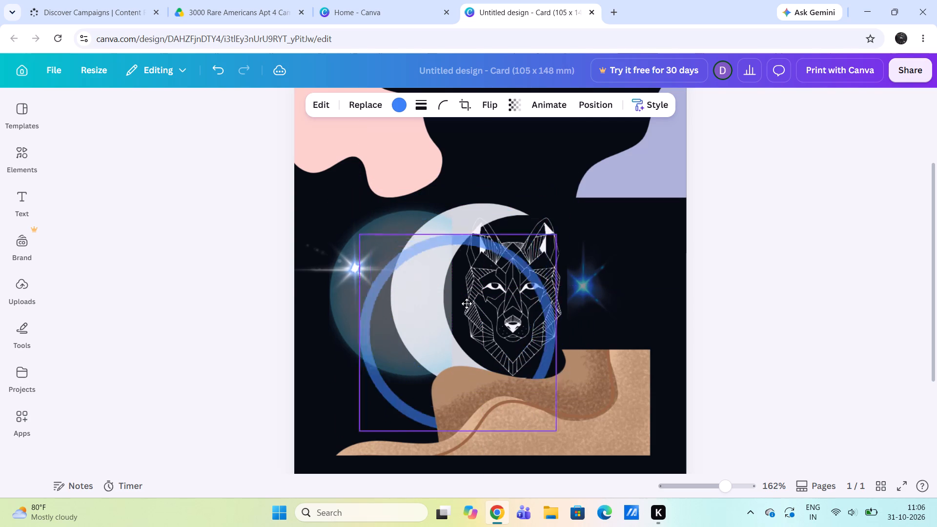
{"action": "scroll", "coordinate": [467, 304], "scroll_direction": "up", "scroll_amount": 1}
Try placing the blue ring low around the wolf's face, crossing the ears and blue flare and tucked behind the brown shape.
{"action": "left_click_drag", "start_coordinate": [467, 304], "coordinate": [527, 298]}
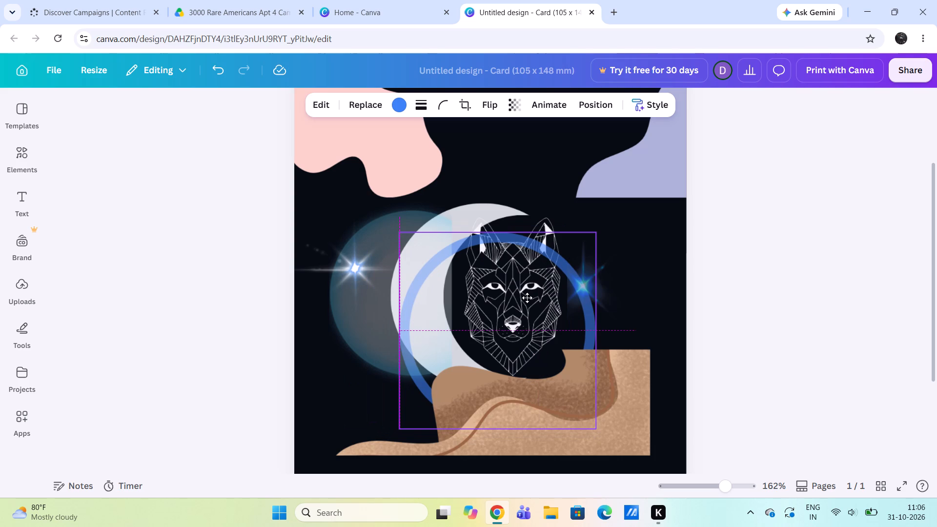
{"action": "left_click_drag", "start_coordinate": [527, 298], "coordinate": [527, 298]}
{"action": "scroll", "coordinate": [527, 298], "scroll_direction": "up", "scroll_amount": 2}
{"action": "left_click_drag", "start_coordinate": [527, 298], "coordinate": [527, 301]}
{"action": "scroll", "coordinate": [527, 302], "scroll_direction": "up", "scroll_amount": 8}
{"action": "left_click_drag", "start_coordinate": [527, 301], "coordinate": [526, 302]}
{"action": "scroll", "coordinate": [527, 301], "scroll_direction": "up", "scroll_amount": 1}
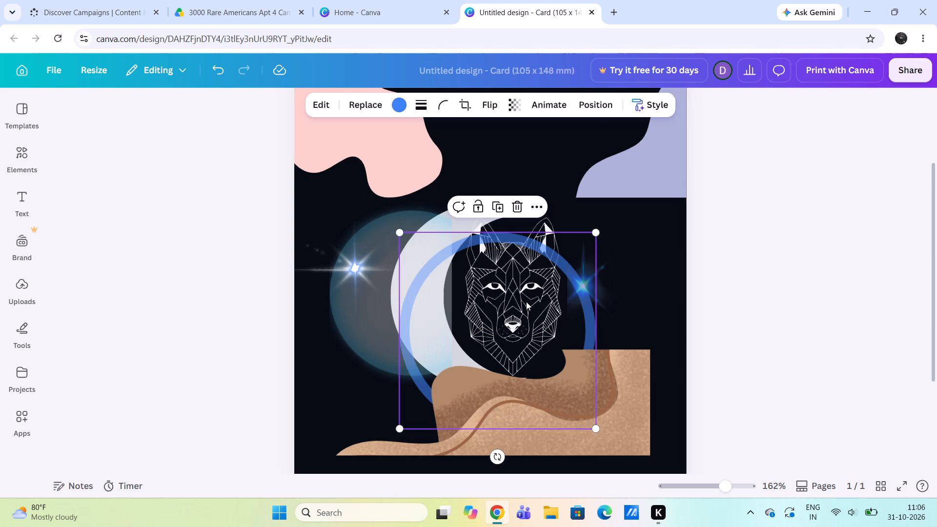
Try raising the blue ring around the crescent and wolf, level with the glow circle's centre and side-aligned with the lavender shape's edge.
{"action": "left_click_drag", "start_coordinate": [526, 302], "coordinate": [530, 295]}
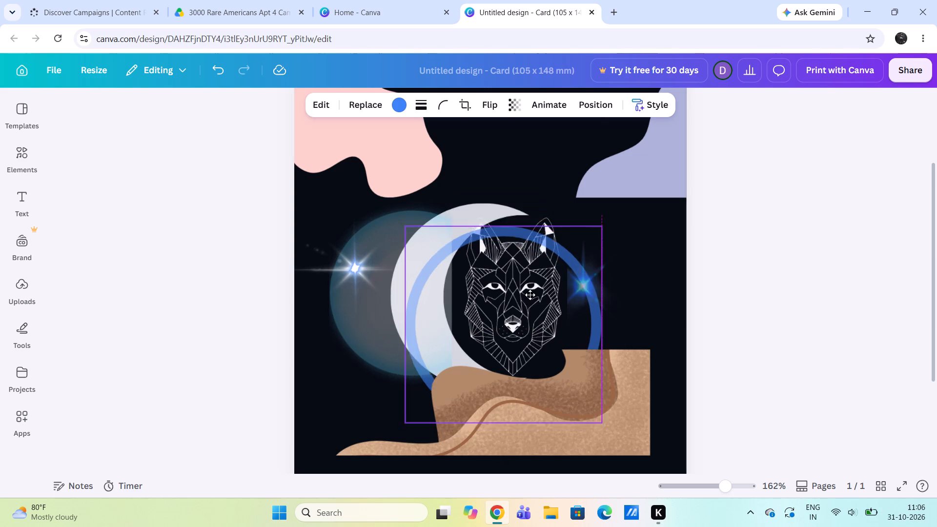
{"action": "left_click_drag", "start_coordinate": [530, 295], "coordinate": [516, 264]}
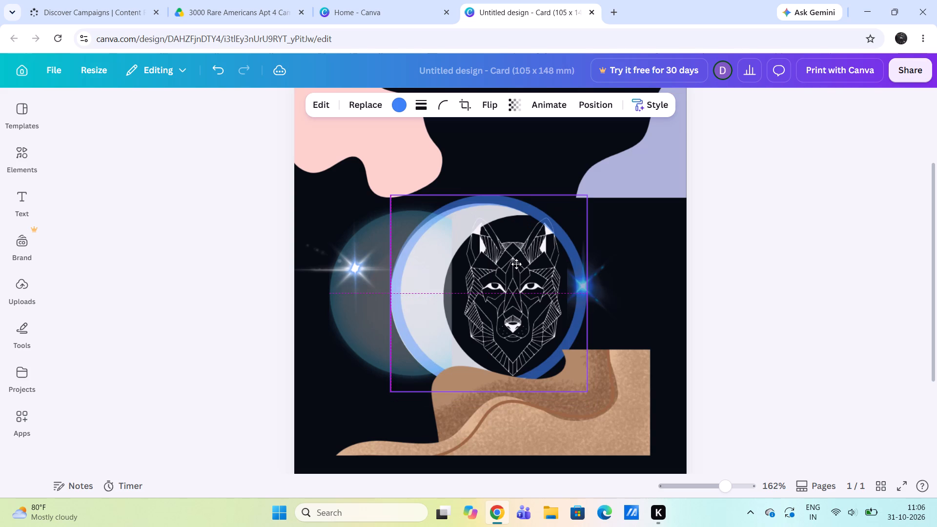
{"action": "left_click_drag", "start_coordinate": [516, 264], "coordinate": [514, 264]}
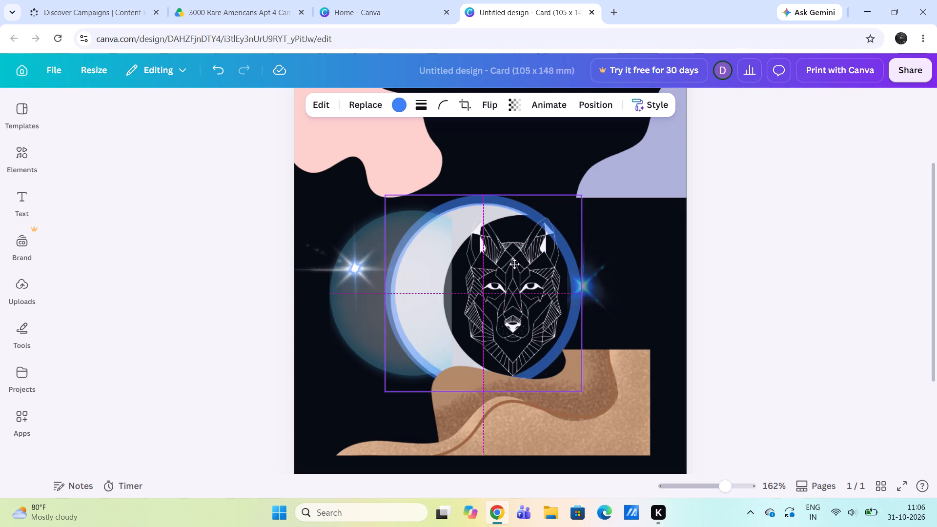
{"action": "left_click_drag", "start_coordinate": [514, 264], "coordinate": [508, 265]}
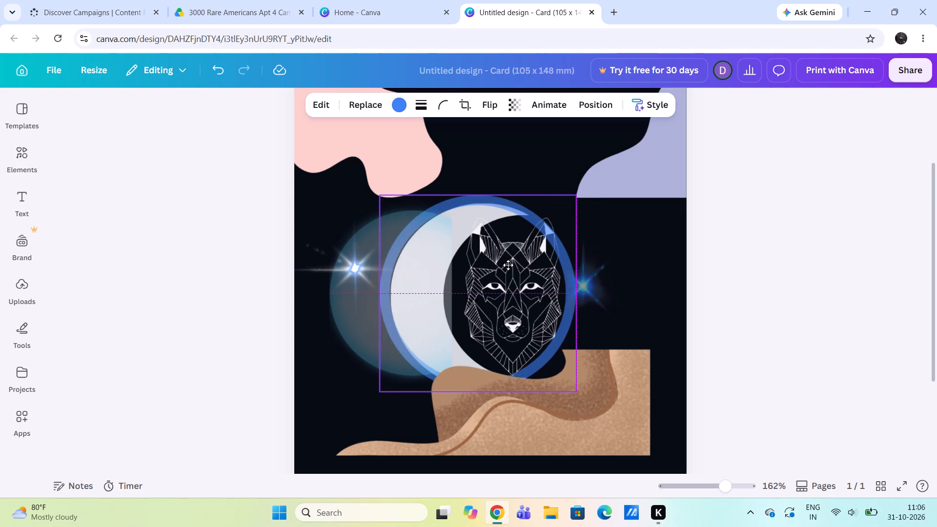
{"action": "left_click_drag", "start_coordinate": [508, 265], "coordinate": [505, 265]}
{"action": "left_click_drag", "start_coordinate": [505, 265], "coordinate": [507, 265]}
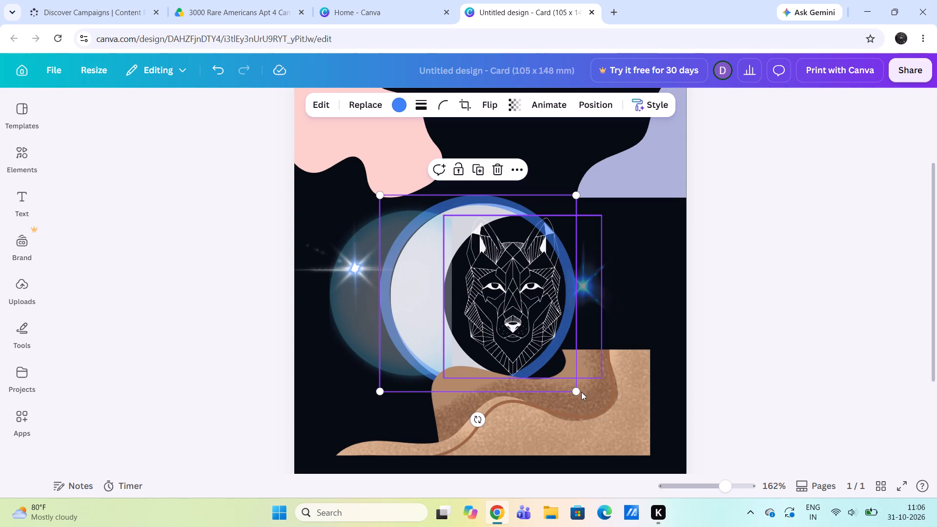
Shrink the blue ring slightly, keeping it around the crescent and wolf.
{"action": "left_click_drag", "start_coordinate": [579, 392], "coordinate": [569, 383]}
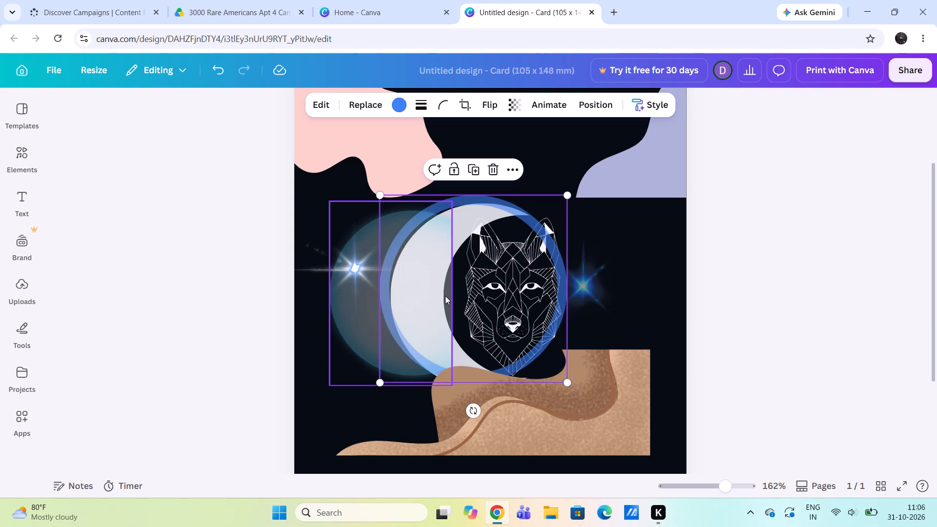
Raise the smaller blue ring above the crescent, with its lower arc crossing the wolf's nose and its side aligned with the lavender shape's edge.
{"action": "left_click_drag", "start_coordinate": [445, 296], "coordinate": [452, 298]}
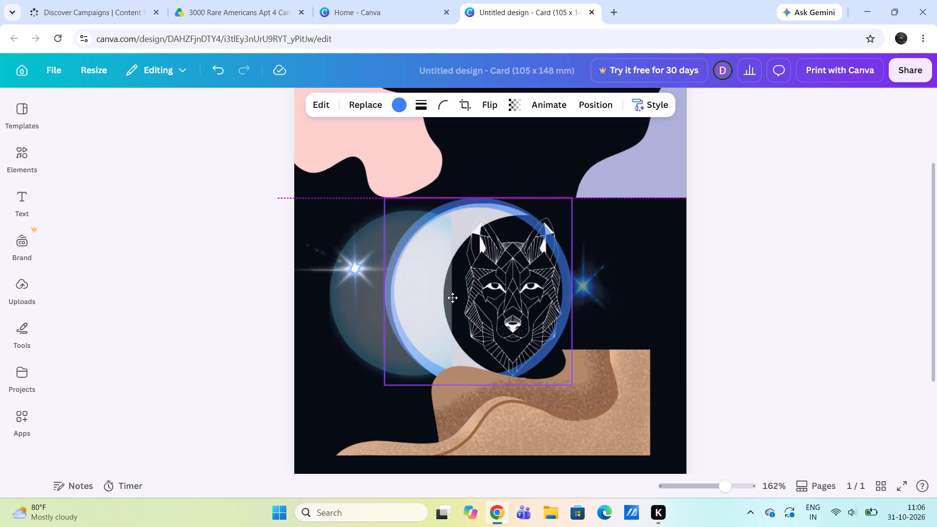
{"action": "left_click_drag", "start_coordinate": [452, 298], "coordinate": [444, 278]}
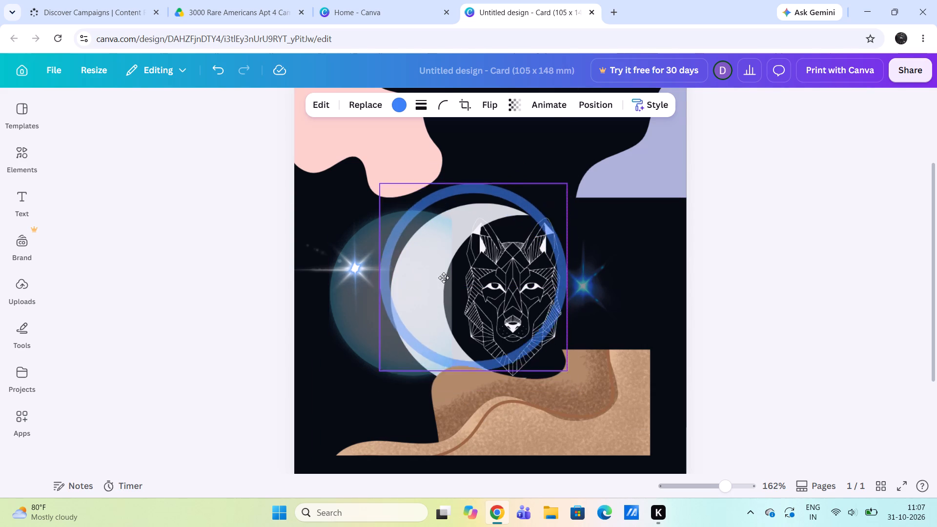
{"action": "left_click_drag", "start_coordinate": [444, 278], "coordinate": [446, 268]}
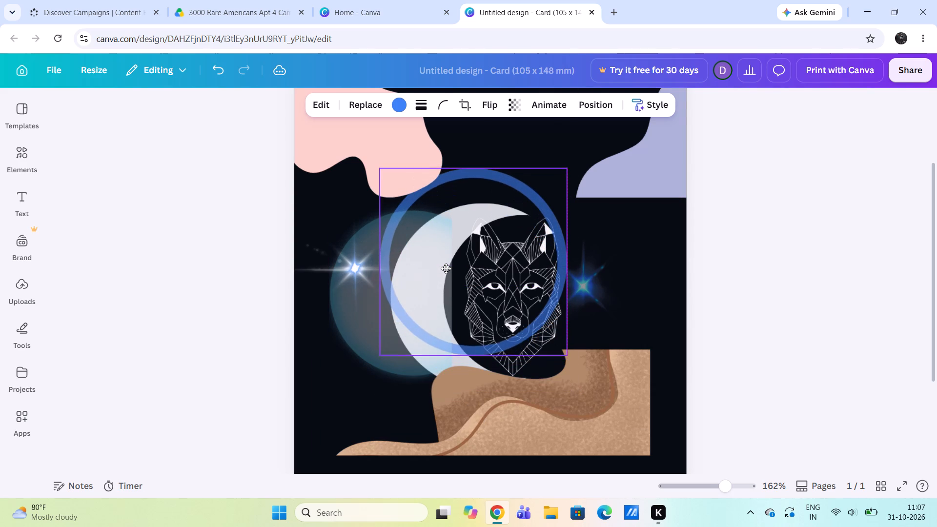
{"action": "left_click_drag", "start_coordinate": [446, 268], "coordinate": [448, 262]}
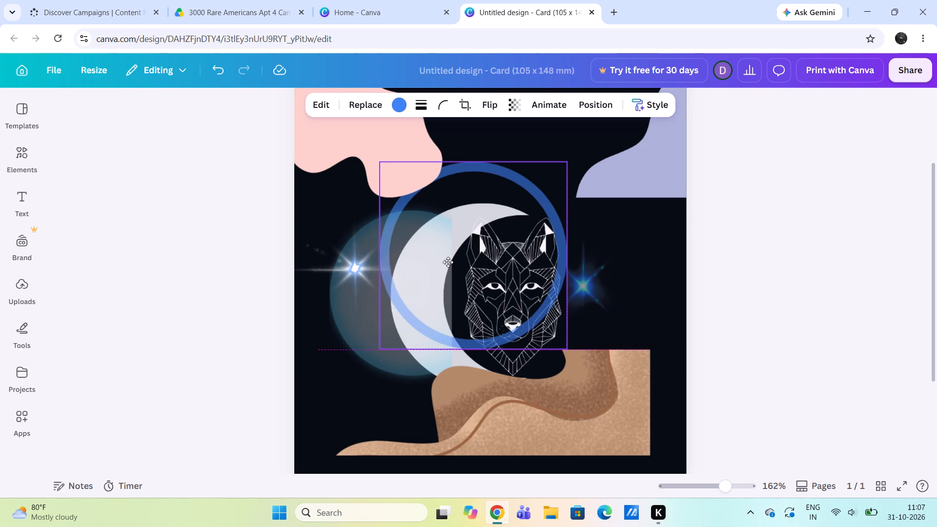
{"action": "left_click_drag", "start_coordinate": [448, 262], "coordinate": [449, 252]}
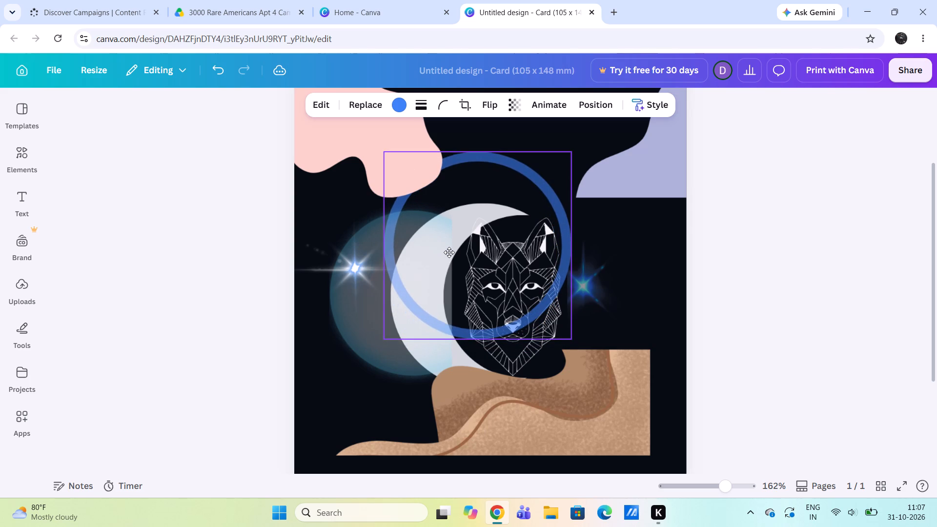
{"action": "left_click_drag", "start_coordinate": [449, 252], "coordinate": [449, 253]}
{"action": "left_click_drag", "start_coordinate": [449, 253], "coordinate": [449, 254]}
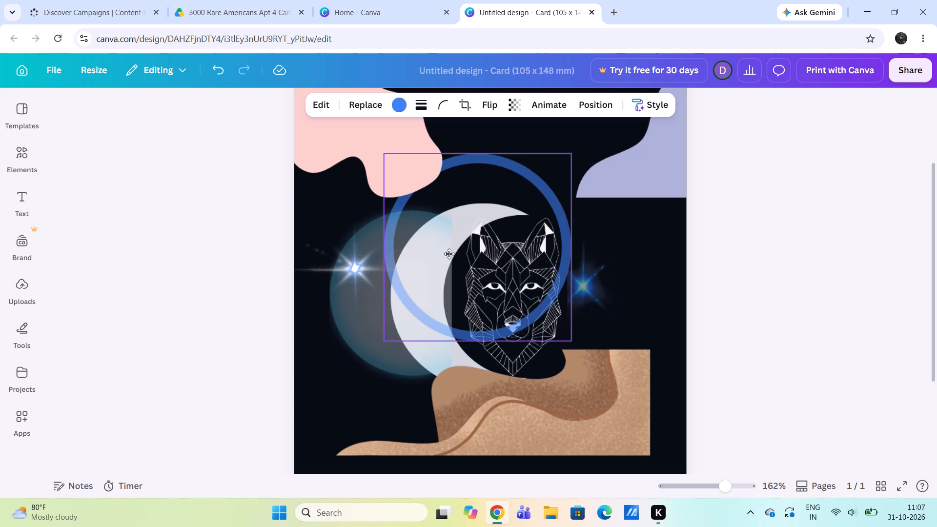
{"action": "left_click_drag", "start_coordinate": [449, 254], "coordinate": [450, 252]}
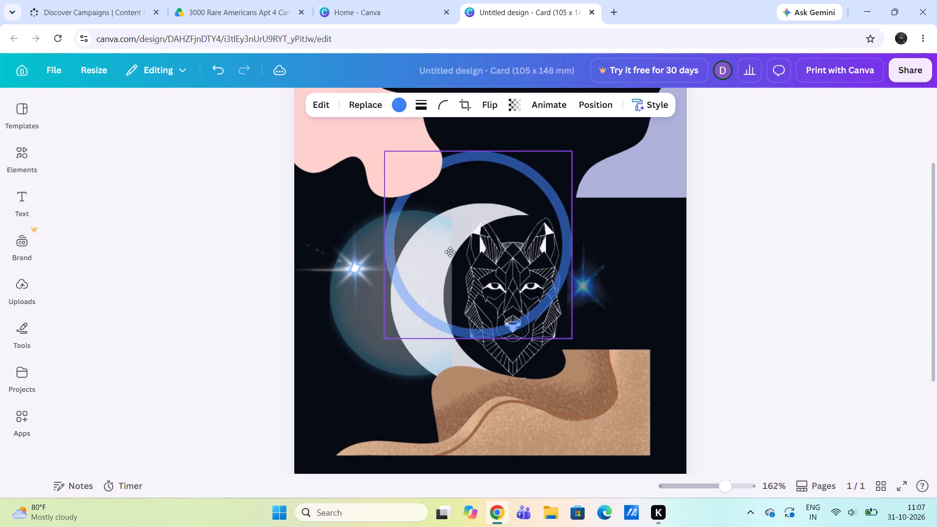
{"action": "left_click_drag", "start_coordinate": [450, 252], "coordinate": [450, 252]}
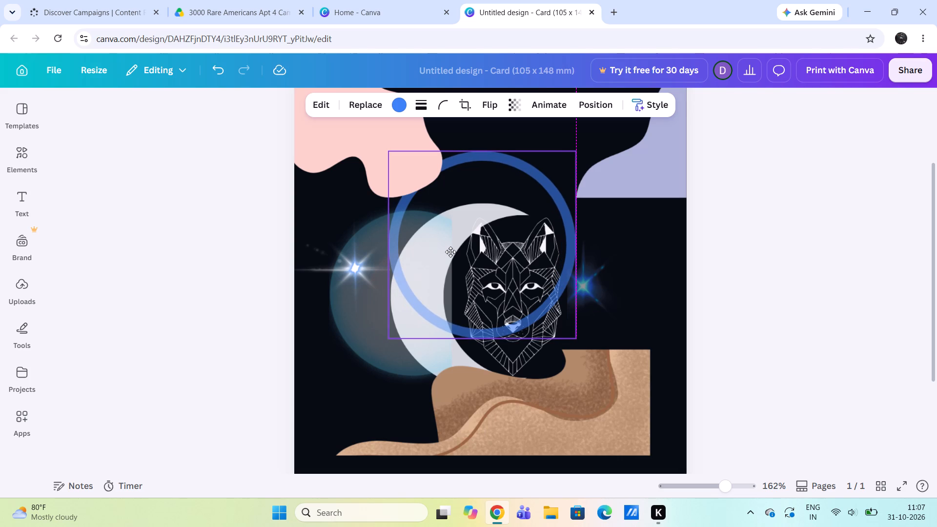
{"action": "left_click_drag", "start_coordinate": [450, 252], "coordinate": [450, 251]}
{"action": "left_click_drag", "start_coordinate": [450, 251], "coordinate": [451, 251]}
{"action": "left_click_drag", "start_coordinate": [451, 251], "coordinate": [451, 251]}
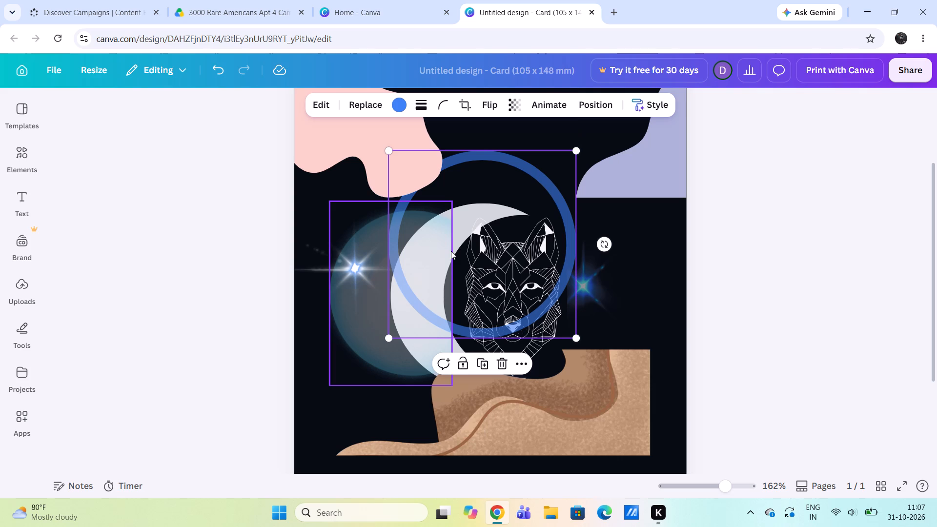
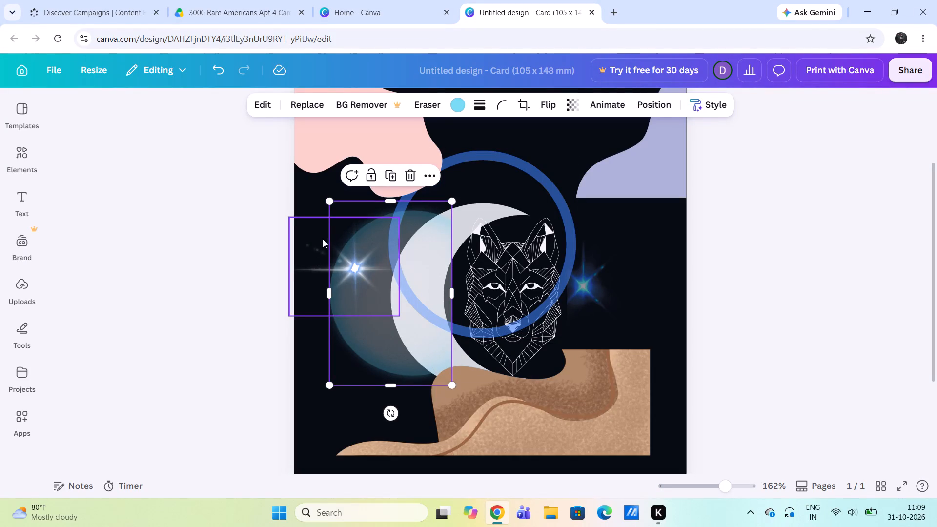
Move the teal glow circle from behind the white star flare to around the blue flare, overlapping half the wolf's face and the lavender shape.
{"action": "left_click_drag", "start_coordinate": [348, 267], "coordinate": [436, 237]}
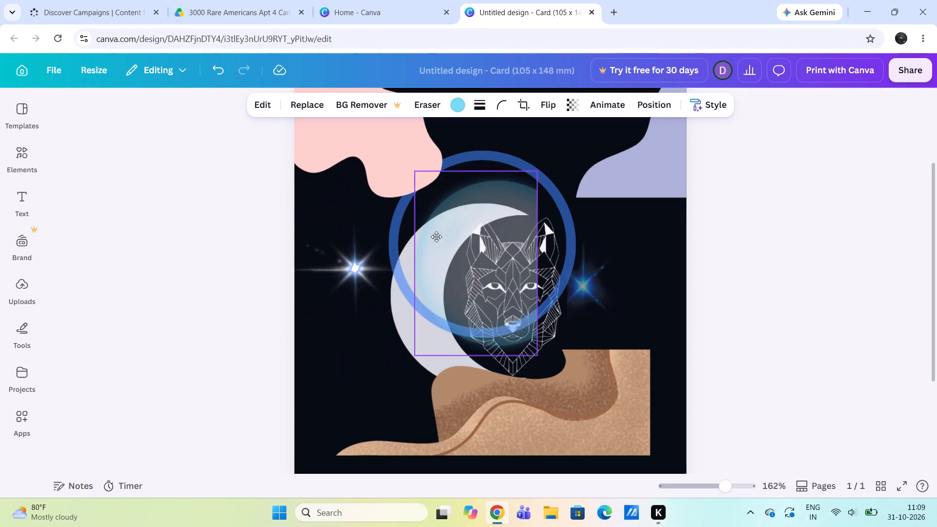
{"action": "left_click_drag", "start_coordinate": [436, 237], "coordinate": [515, 238]}
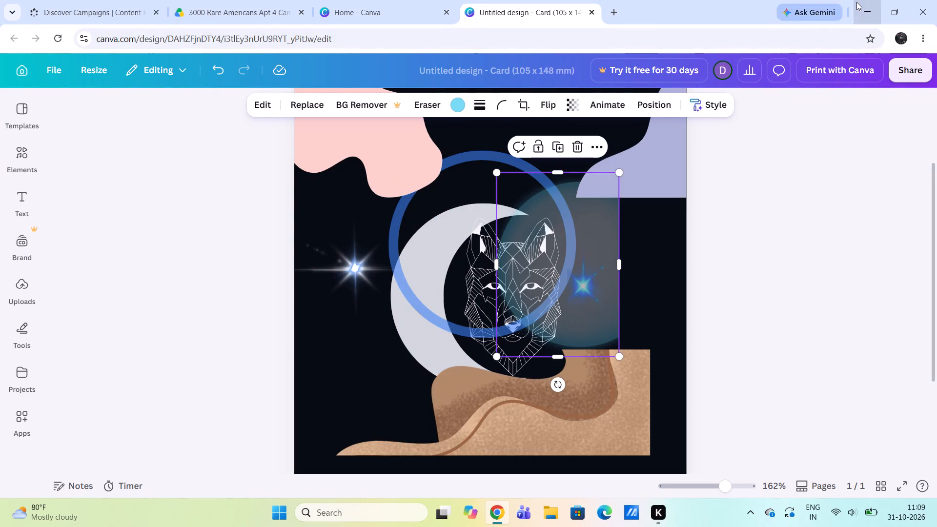
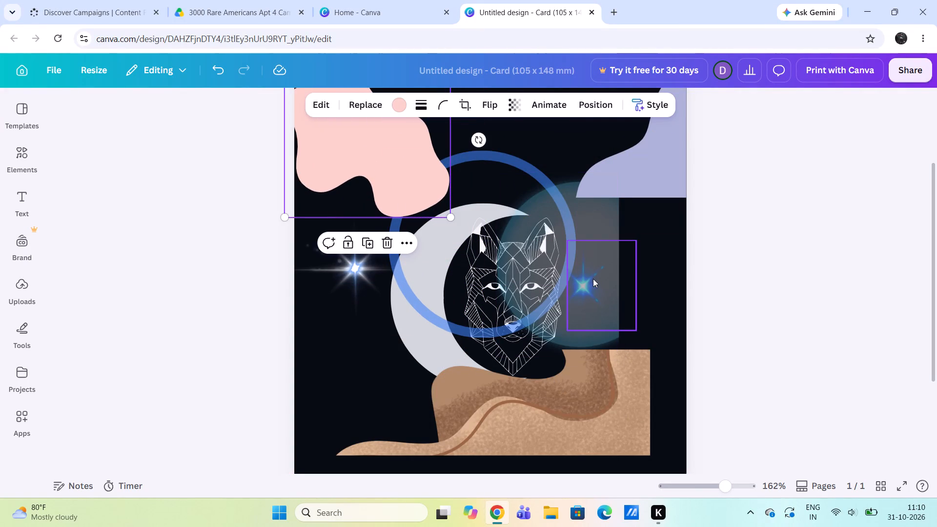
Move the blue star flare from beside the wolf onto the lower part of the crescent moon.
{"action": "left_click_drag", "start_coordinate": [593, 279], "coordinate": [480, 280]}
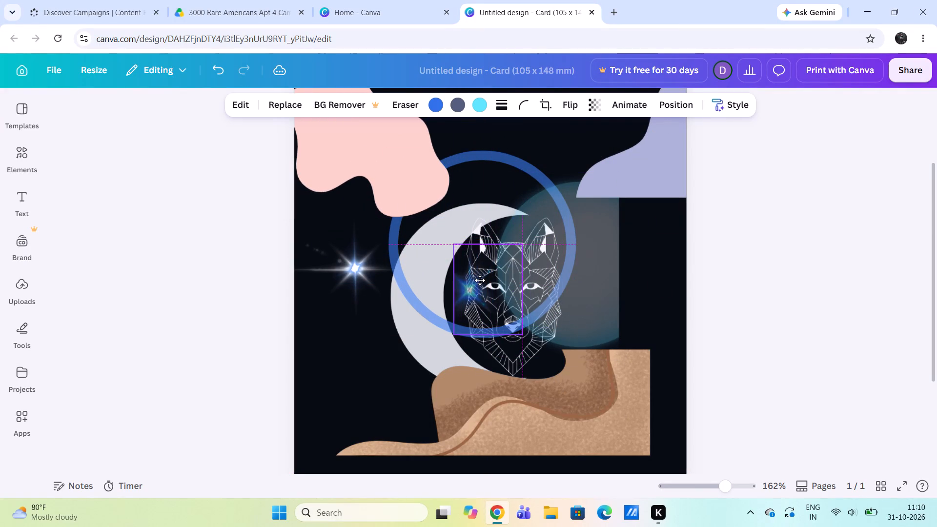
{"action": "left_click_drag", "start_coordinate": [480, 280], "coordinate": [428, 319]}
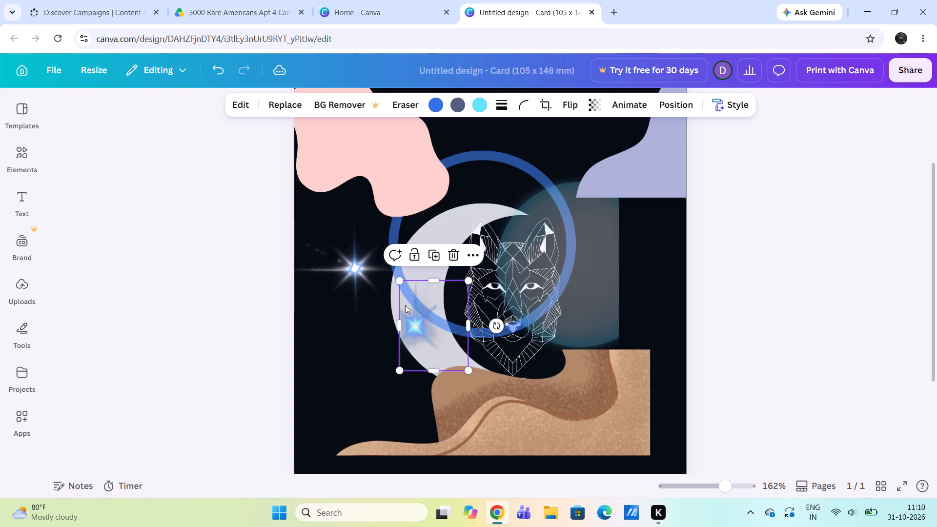
Move the white star flare onto the crescent moon's lower outer edge, overlapping its centre with the blue flare.
{"action": "left_click_drag", "start_coordinate": [352, 278], "coordinate": [400, 321]}
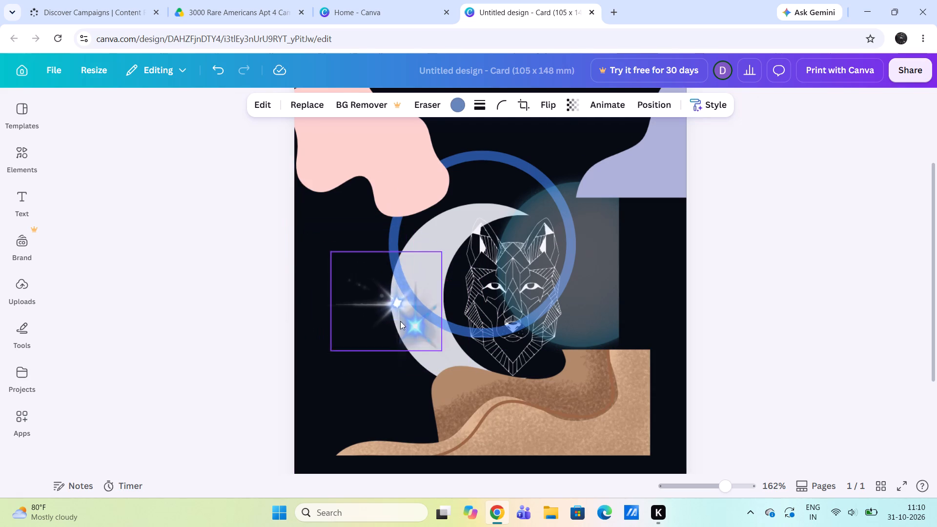
{"action": "left_click_drag", "start_coordinate": [400, 321], "coordinate": [411, 336]}
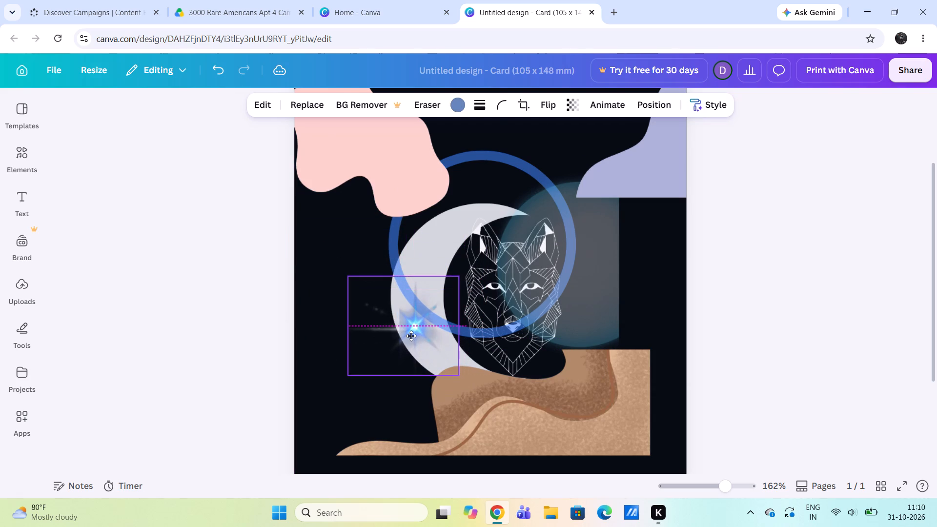
{"action": "left_click_drag", "start_coordinate": [411, 336], "coordinate": [413, 334]}
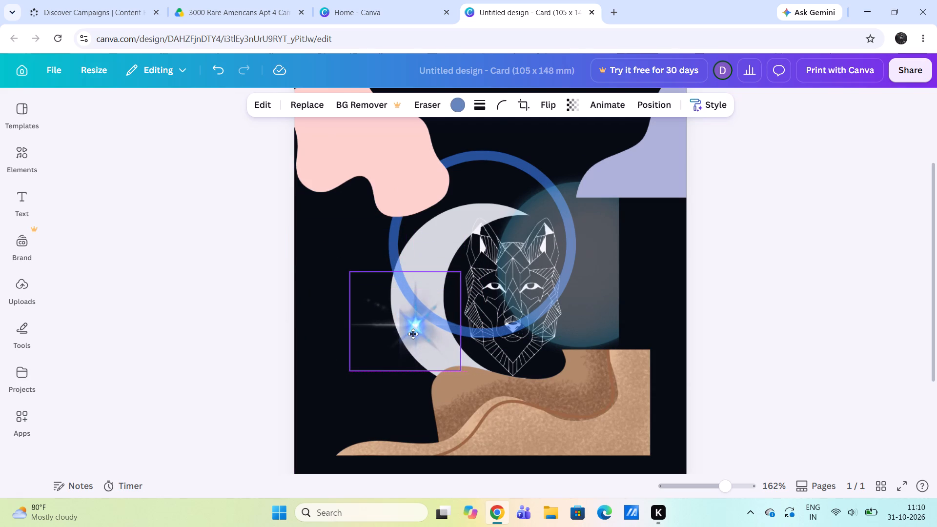
{"action": "left_click_drag", "start_coordinate": [413, 334], "coordinate": [419, 334]}
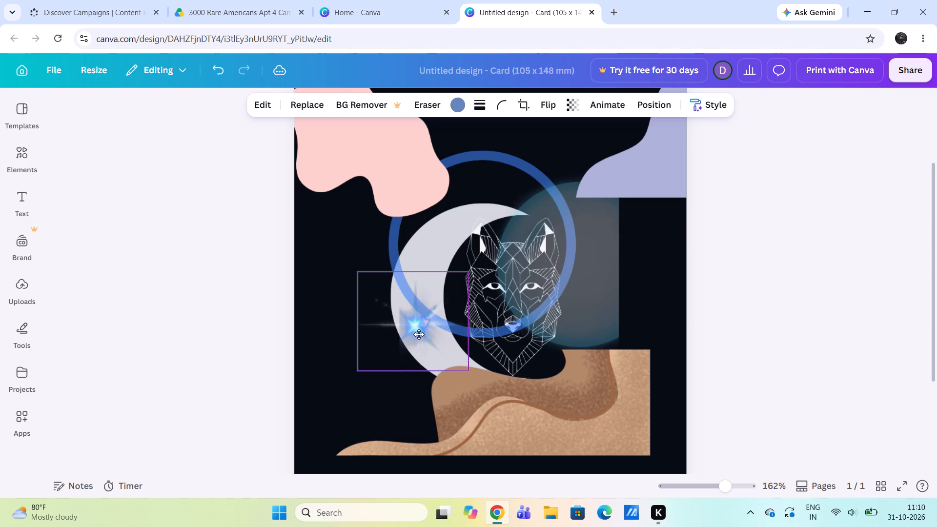
{"action": "left_click_drag", "start_coordinate": [419, 334], "coordinate": [415, 335]}
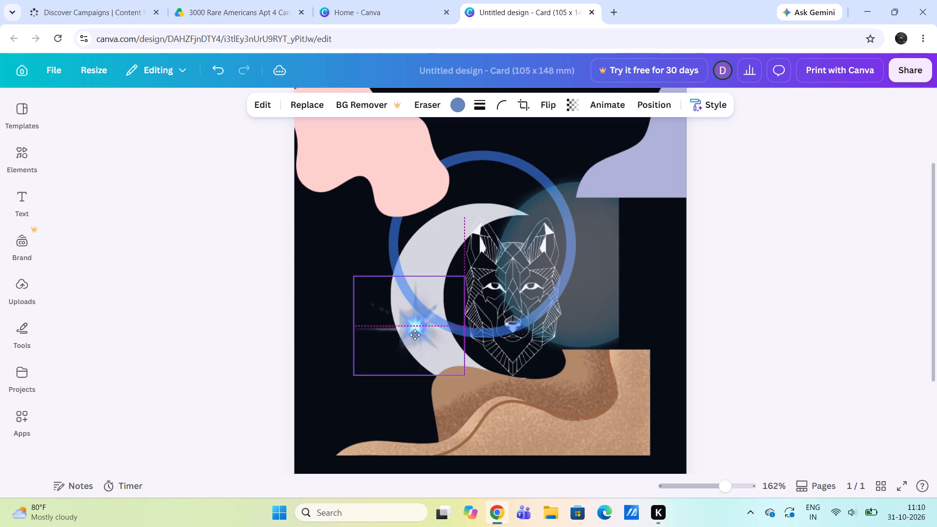
{"action": "left_click_drag", "start_coordinate": [415, 335], "coordinate": [412, 333]}
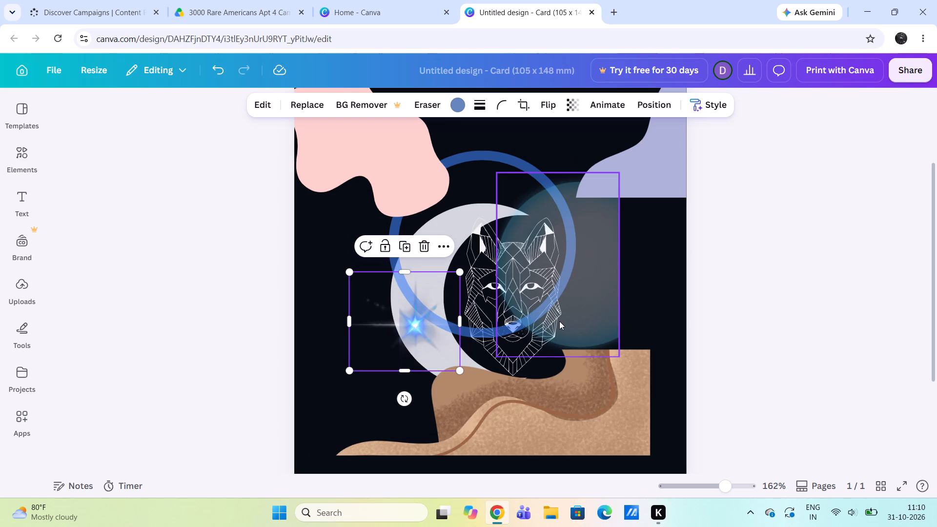
Move the teal glow circle off the wolf's face to the card's right edge, just below the lavender shape.
{"action": "left_click", "coordinate": [559, 321]}
{"action": "left_click_drag", "start_coordinate": [567, 294], "coordinate": [634, 310]}
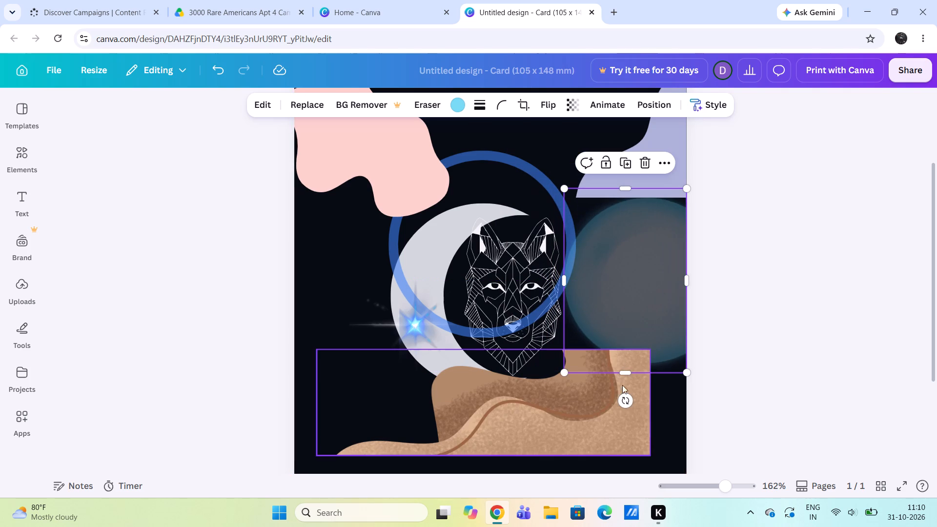
Shift the brown wavy shape toward the card's bottom-right corner so its top edge sits level with the wolf's chin.
{"action": "left_click_drag", "start_coordinate": [619, 419], "coordinate": [652, 444]}
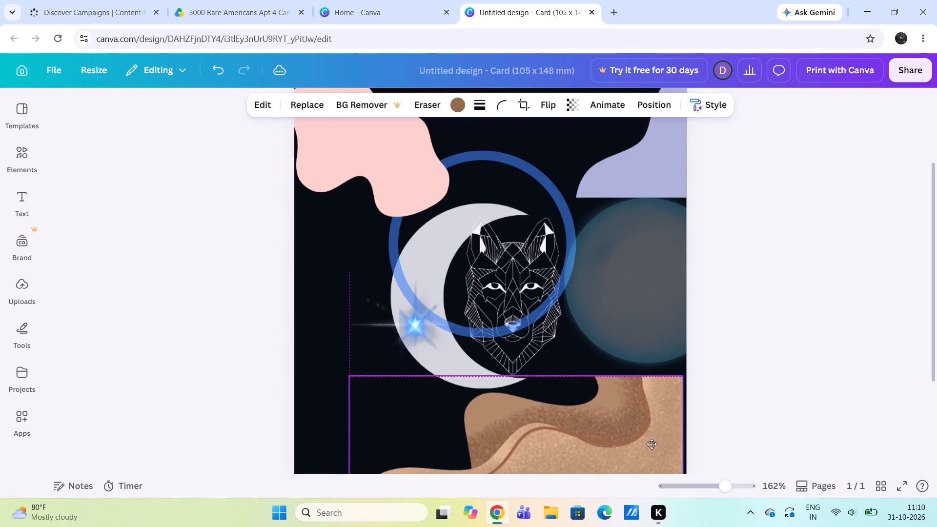
{"action": "left_click_drag", "start_coordinate": [652, 444], "coordinate": [652, 446]}
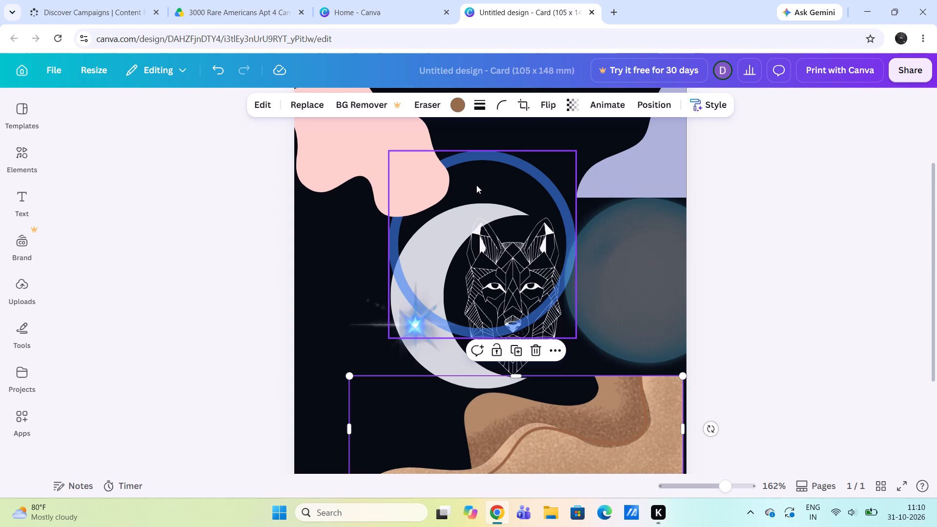
Lower the blue ring to encircle the moon and wolf, enlarge it slightly, and align it with the moon's outer edge.
{"action": "left_click_drag", "start_coordinate": [476, 185], "coordinate": [469, 235]}
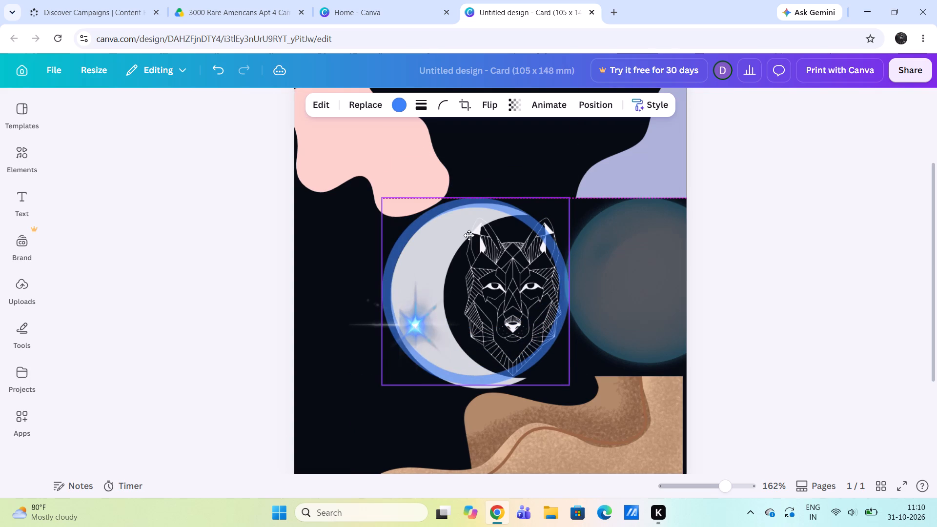
{"action": "left_click_drag", "start_coordinate": [469, 235], "coordinate": [469, 234]}
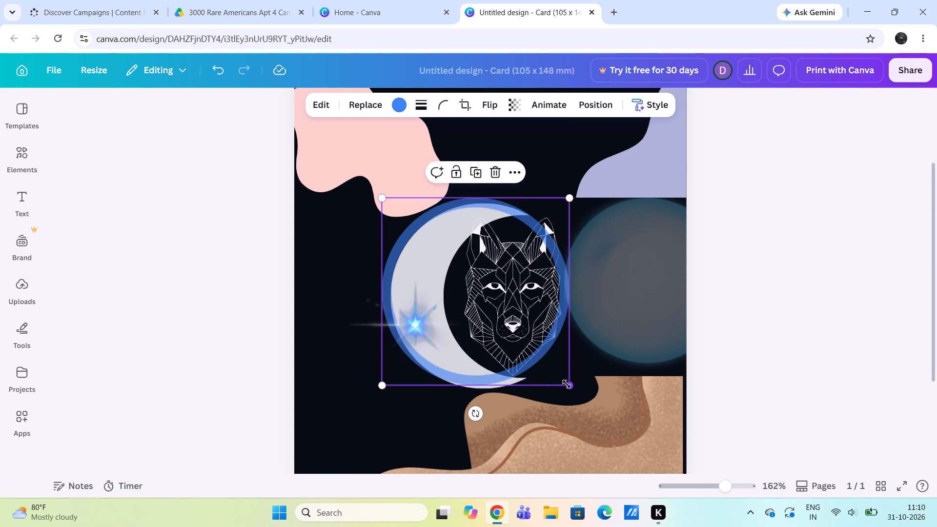
{"action": "left_click_drag", "start_coordinate": [567, 384], "coordinate": [571, 391]}
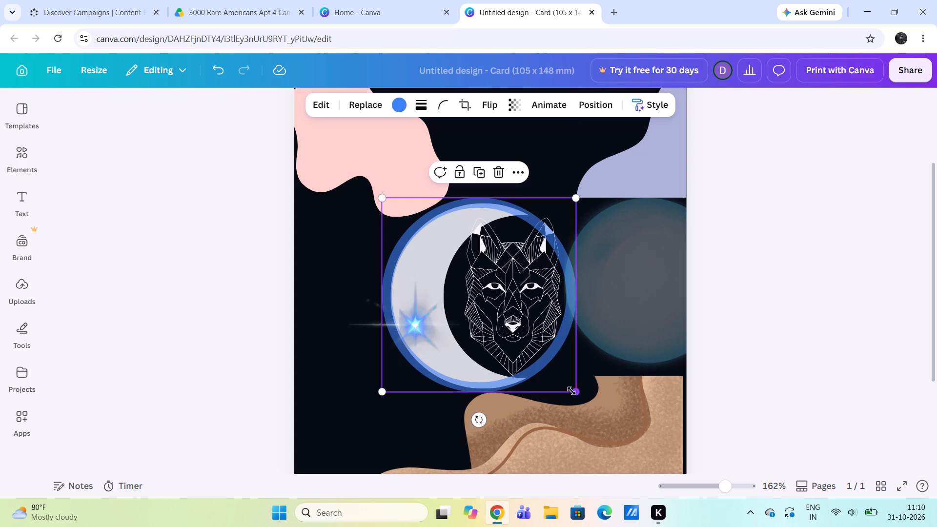
{"action": "left_click_drag", "start_coordinate": [524, 302], "coordinate": [528, 302]}
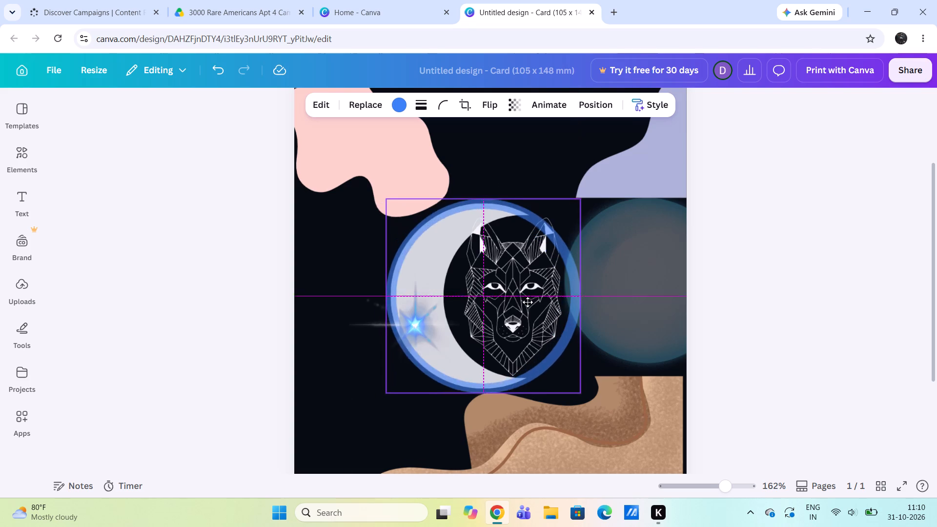
{"action": "left_click_drag", "start_coordinate": [528, 302], "coordinate": [532, 297]}
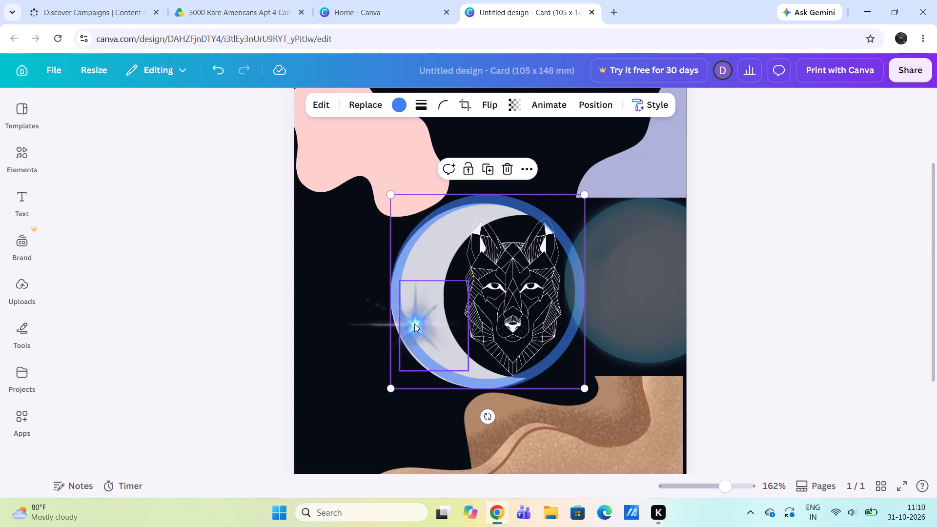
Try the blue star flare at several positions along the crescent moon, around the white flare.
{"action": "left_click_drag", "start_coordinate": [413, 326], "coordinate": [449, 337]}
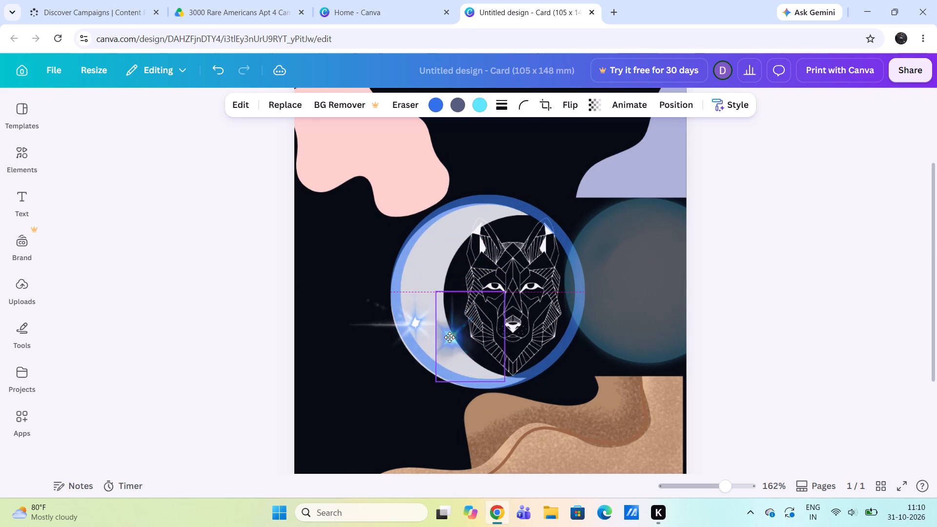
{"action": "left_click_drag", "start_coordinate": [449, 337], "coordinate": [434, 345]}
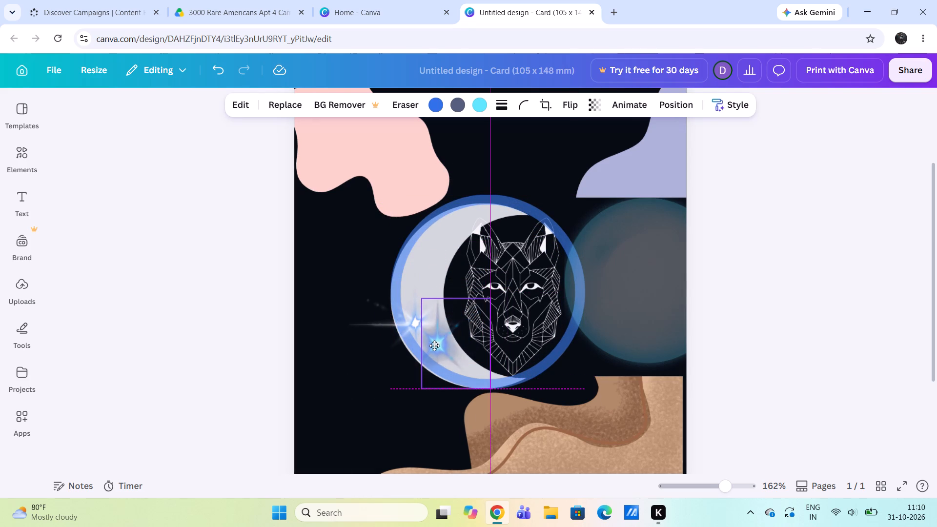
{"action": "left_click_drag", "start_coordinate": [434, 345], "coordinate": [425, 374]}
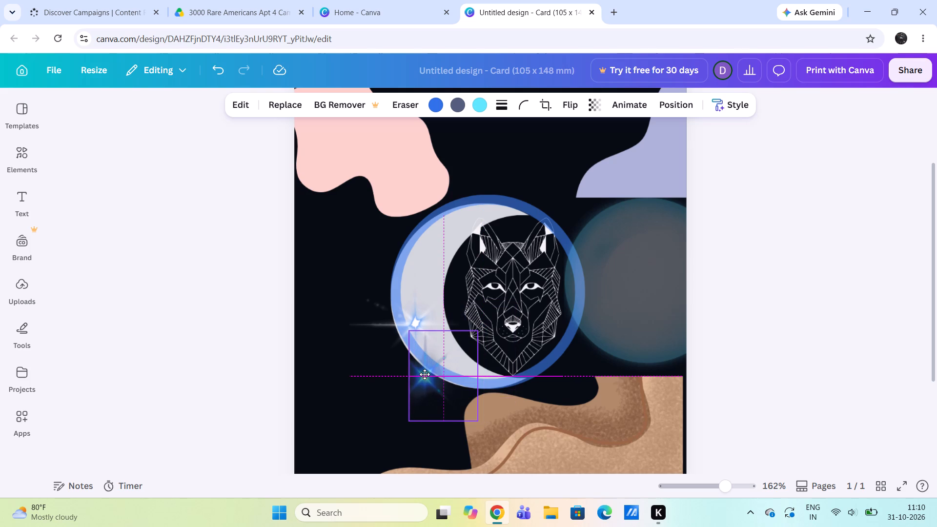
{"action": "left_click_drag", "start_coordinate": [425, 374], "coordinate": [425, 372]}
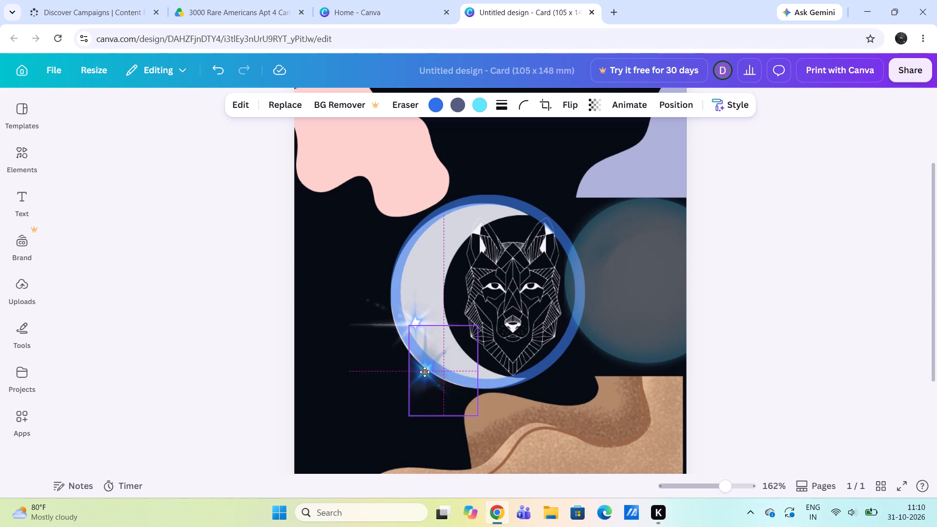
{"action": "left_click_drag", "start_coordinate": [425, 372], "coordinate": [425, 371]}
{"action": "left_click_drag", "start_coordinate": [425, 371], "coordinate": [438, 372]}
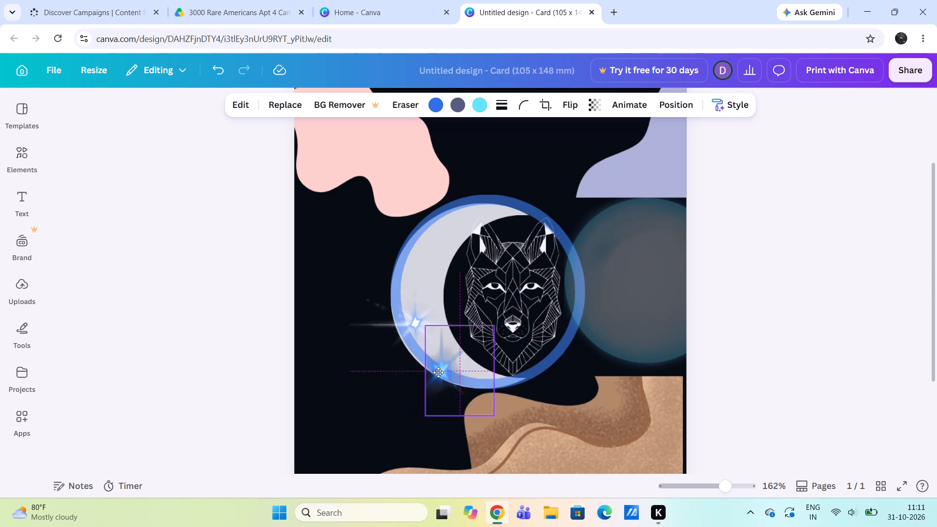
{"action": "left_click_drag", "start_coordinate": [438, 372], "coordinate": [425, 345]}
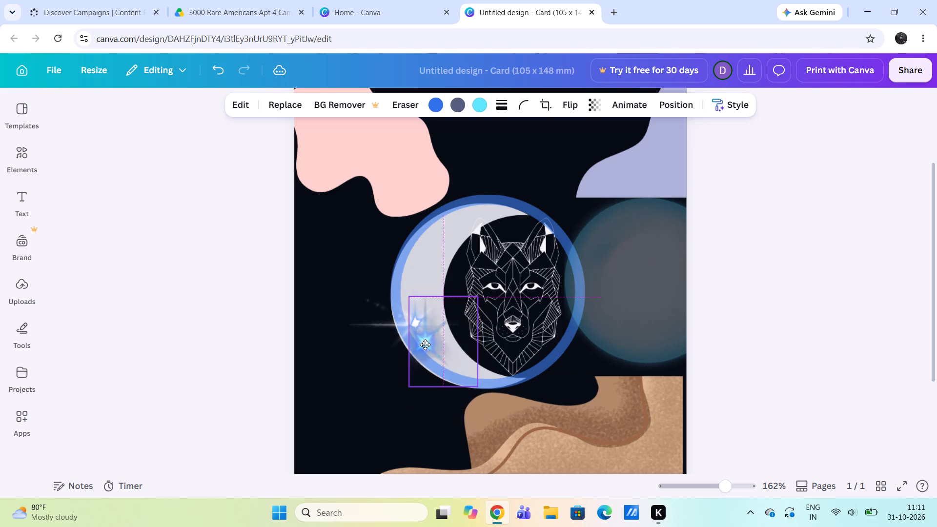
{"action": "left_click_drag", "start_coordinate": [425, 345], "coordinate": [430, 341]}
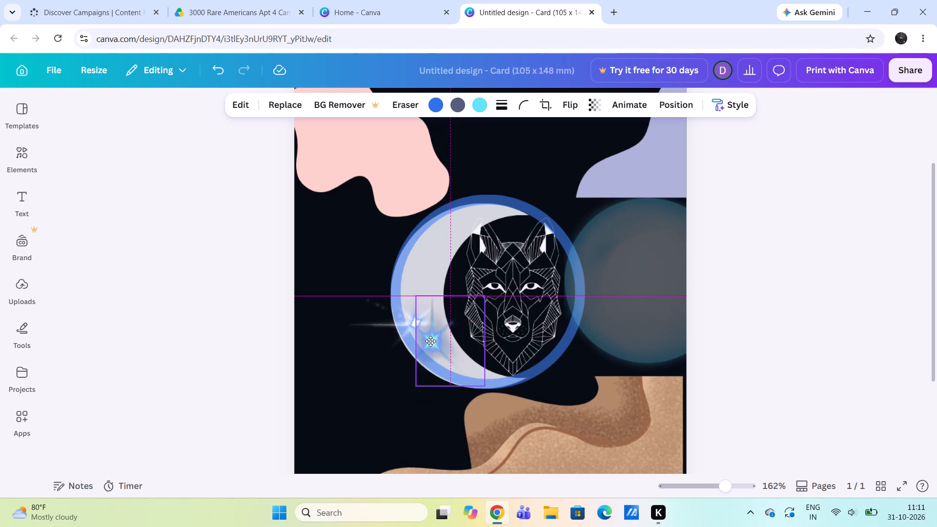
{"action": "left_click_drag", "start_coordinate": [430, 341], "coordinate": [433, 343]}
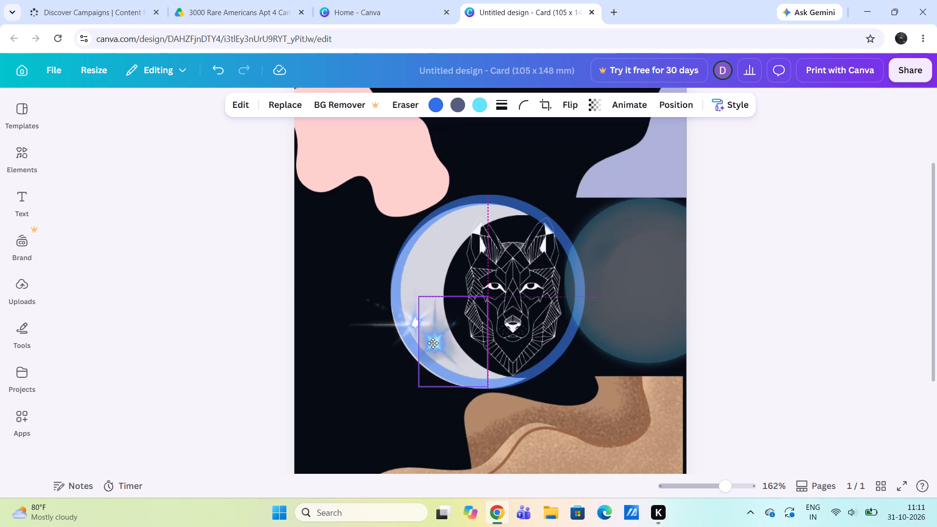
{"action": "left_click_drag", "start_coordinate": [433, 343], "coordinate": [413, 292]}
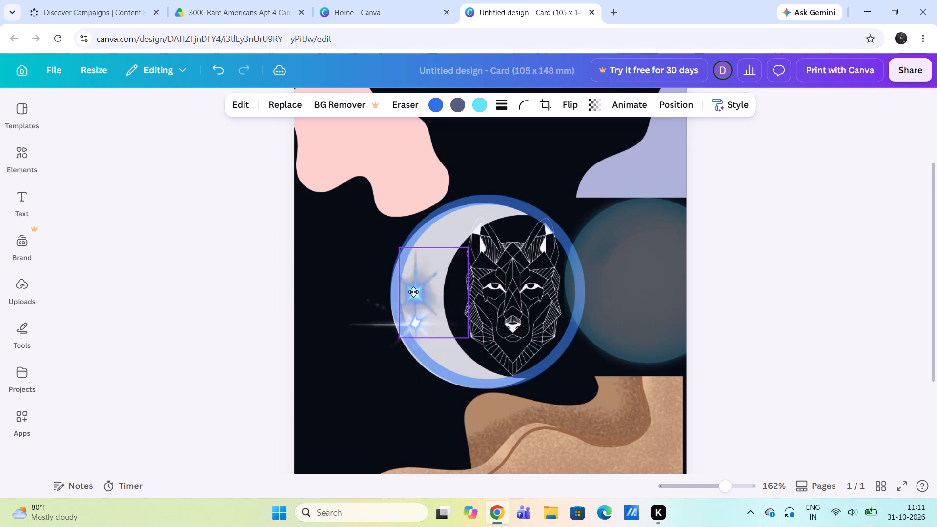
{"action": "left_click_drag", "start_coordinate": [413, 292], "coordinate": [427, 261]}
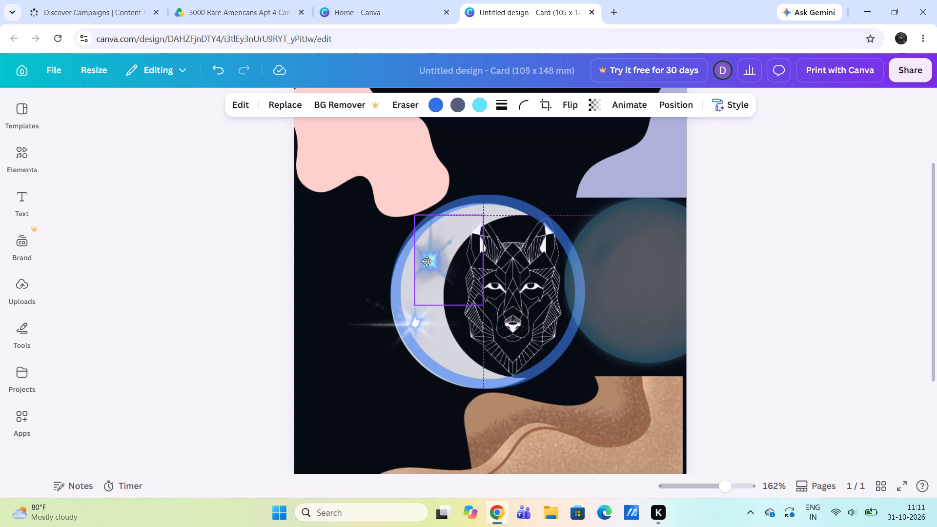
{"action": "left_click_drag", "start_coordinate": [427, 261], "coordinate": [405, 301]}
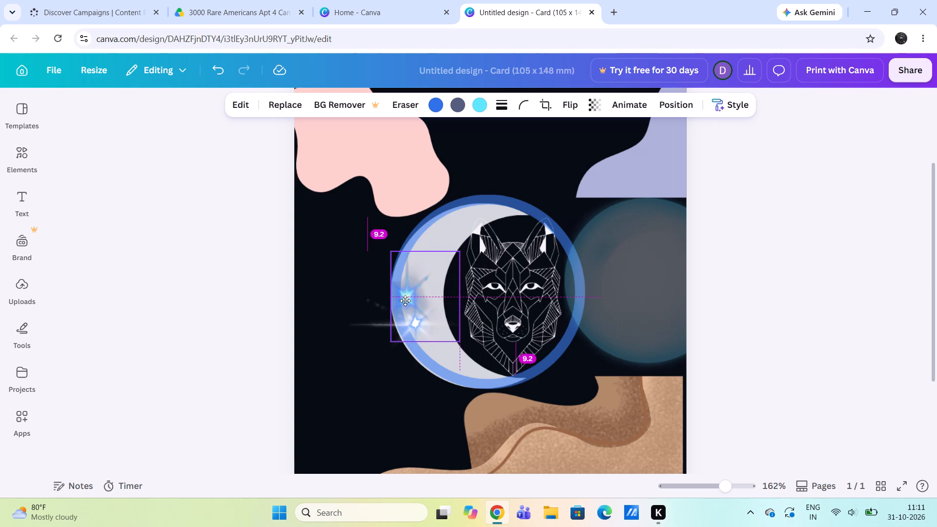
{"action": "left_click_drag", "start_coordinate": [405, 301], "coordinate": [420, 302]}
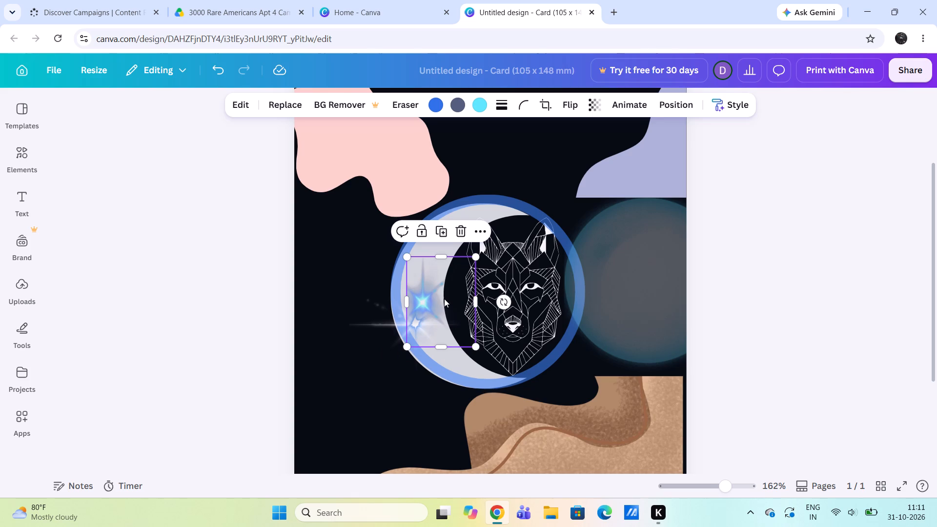
Move the blue star flare onto the wolf's face, with its centre between the eyes and the nose.
{"action": "left_click_drag", "start_coordinate": [422, 294], "coordinate": [506, 281]}
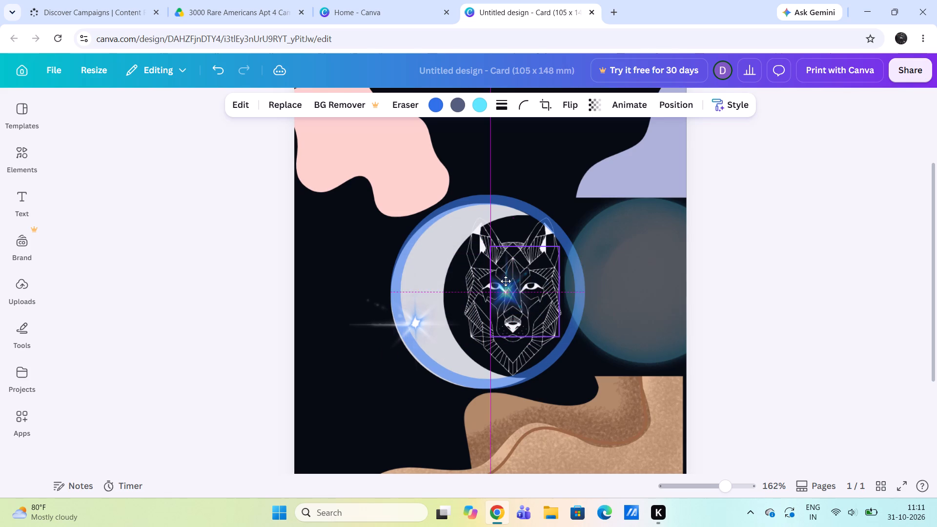
{"action": "left_click_drag", "start_coordinate": [506, 281], "coordinate": [511, 291]}
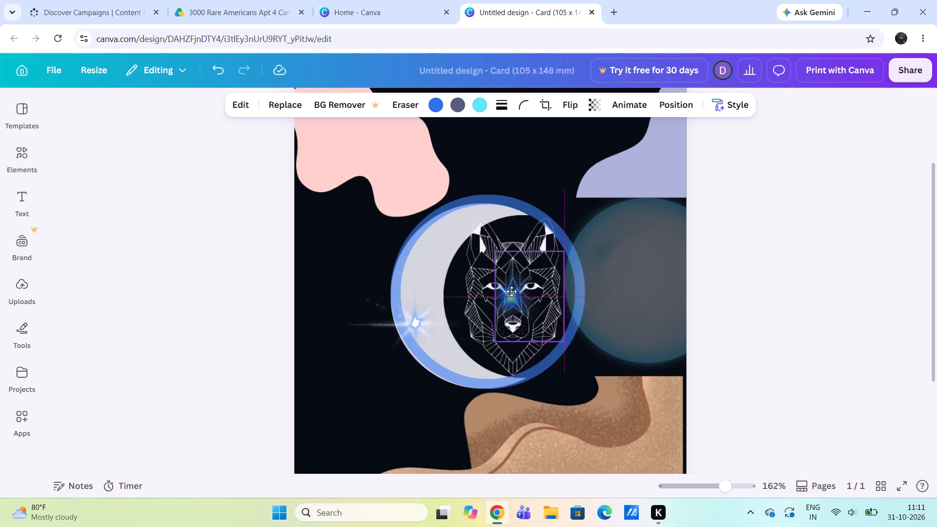
{"action": "left_click_drag", "start_coordinate": [511, 291], "coordinate": [517, 293]}
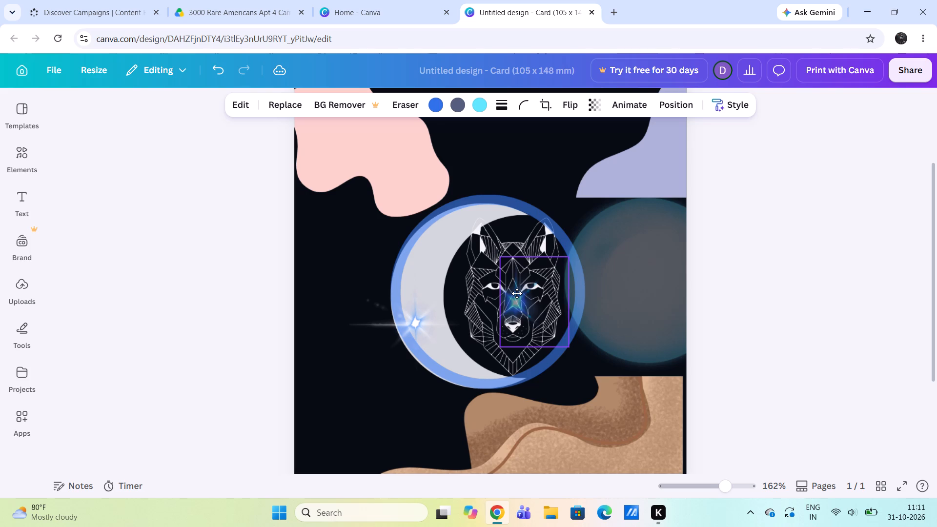
{"action": "left_click_drag", "start_coordinate": [517, 293], "coordinate": [514, 295]}
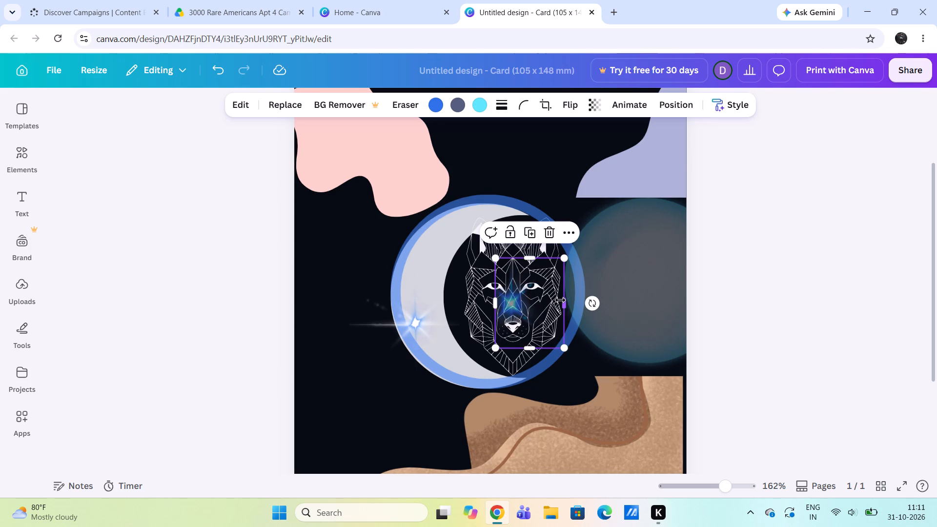
Crop the blue flare's frame from its right side to a narrow strip along the wolf's muzzle.
{"action": "left_click_drag", "start_coordinate": [560, 300], "coordinate": [530, 306]}
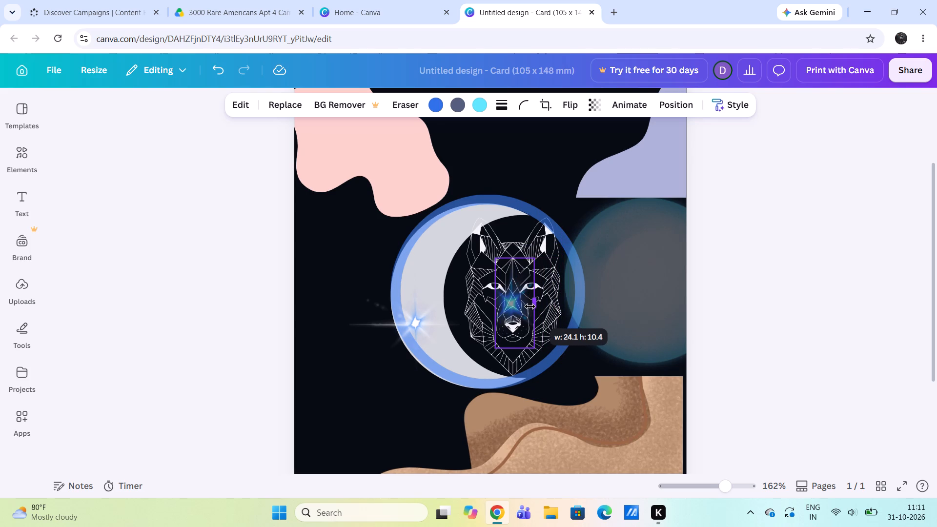
{"action": "left_click_drag", "start_coordinate": [530, 306], "coordinate": [526, 307]}
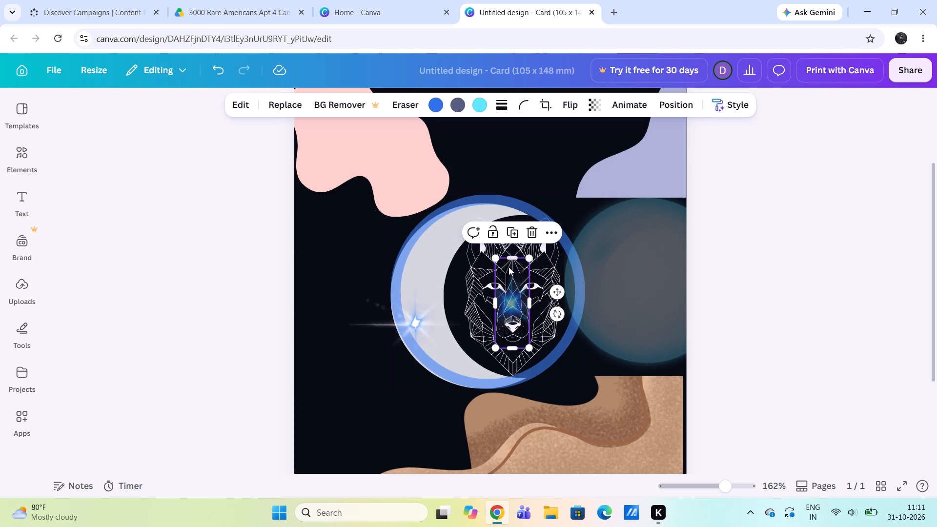
Crop the blue star flare's frame from its top and bottom to about 11 by 9 mm around the wolf's muzzle.
{"action": "left_click_drag", "start_coordinate": [512, 261], "coordinate": [510, 286]}
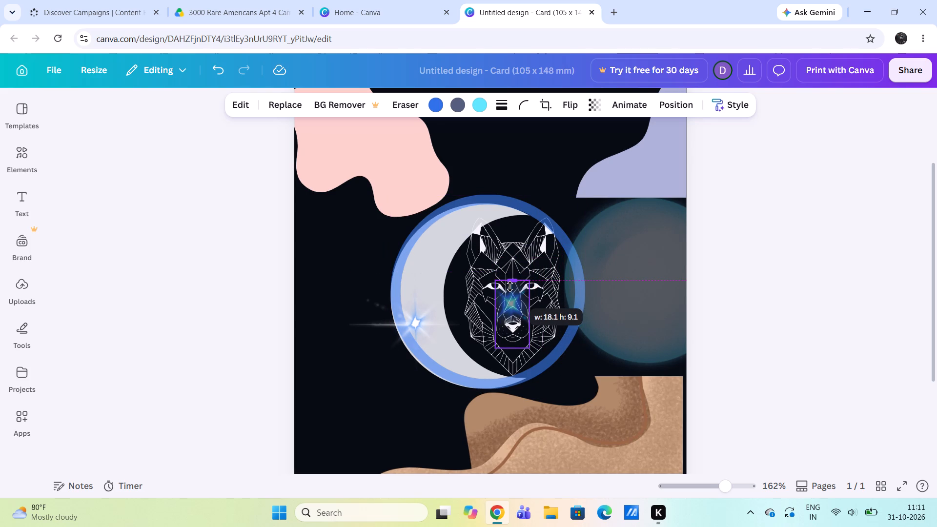
{"action": "left_click_drag", "start_coordinate": [510, 286], "coordinate": [510, 292]}
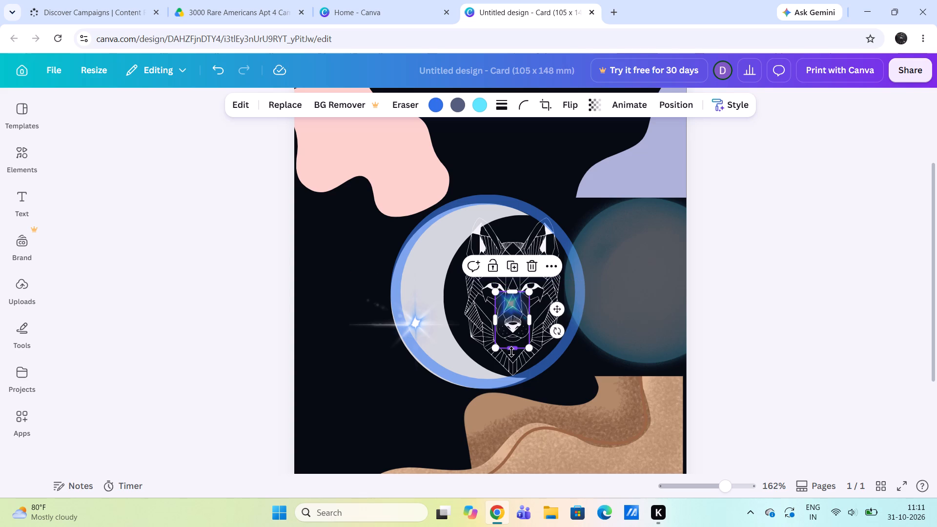
{"action": "left_click_drag", "start_coordinate": [511, 352], "coordinate": [516, 335]}
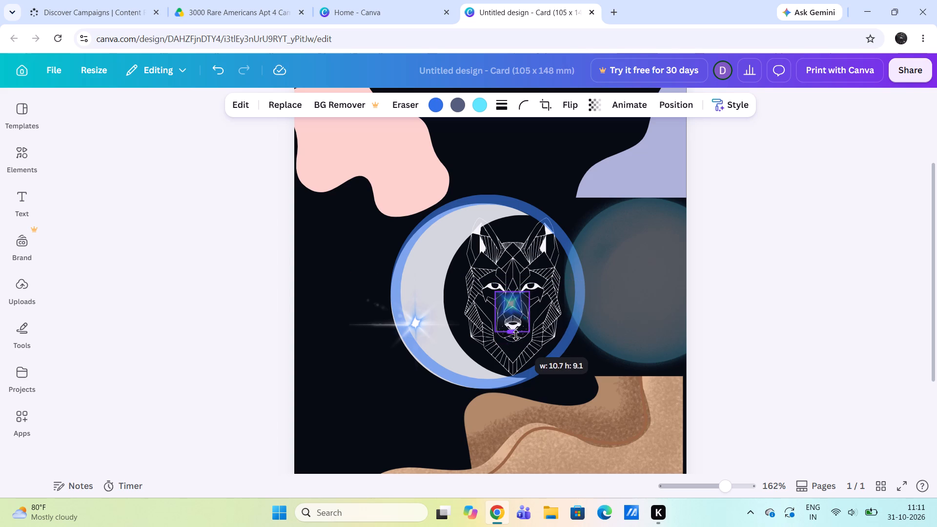
{"action": "left_click_drag", "start_coordinate": [516, 335], "coordinate": [515, 337]}
{"action": "left_click", "coordinate": [515, 314]}
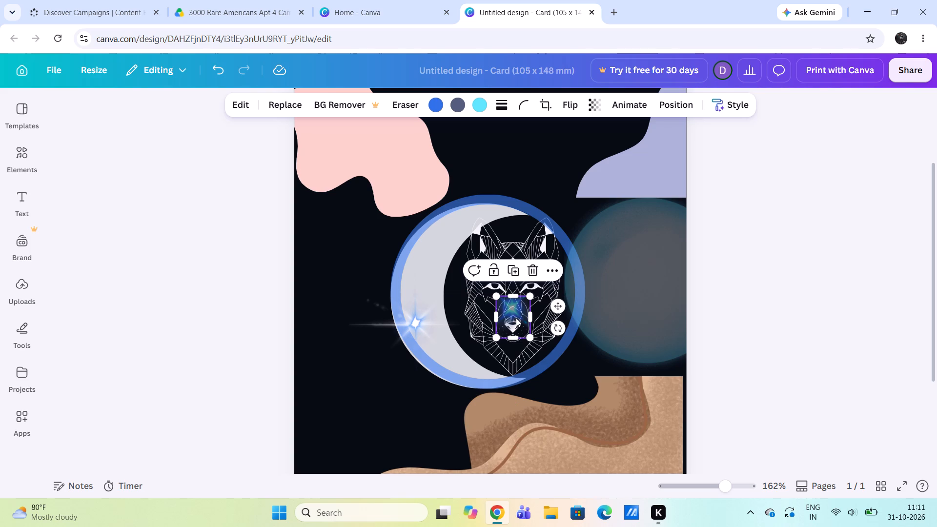
{"action": "left_click", "coordinate": [516, 318]}
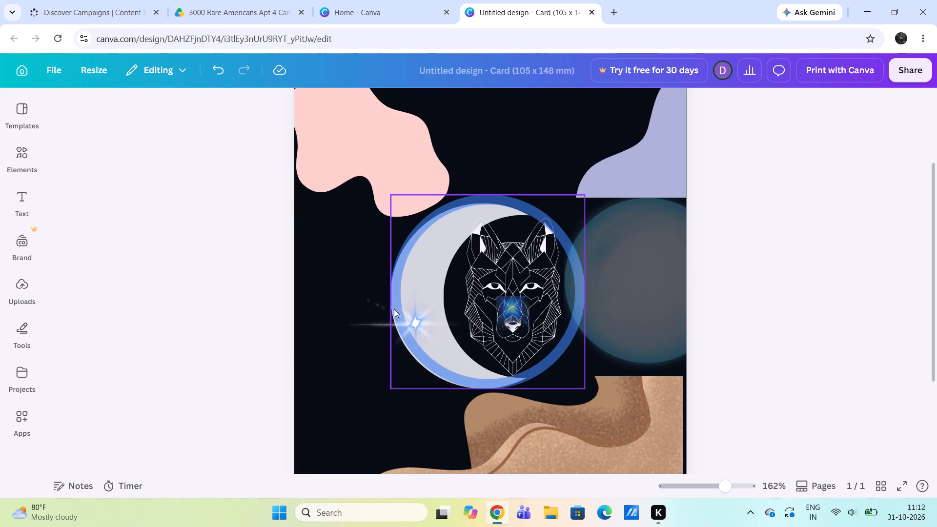
Move the white star flare off the crescent moon, shrink it slightly, and place it between the wolf's ears.
{"action": "left_click_drag", "start_coordinate": [414, 316], "coordinate": [418, 294]}
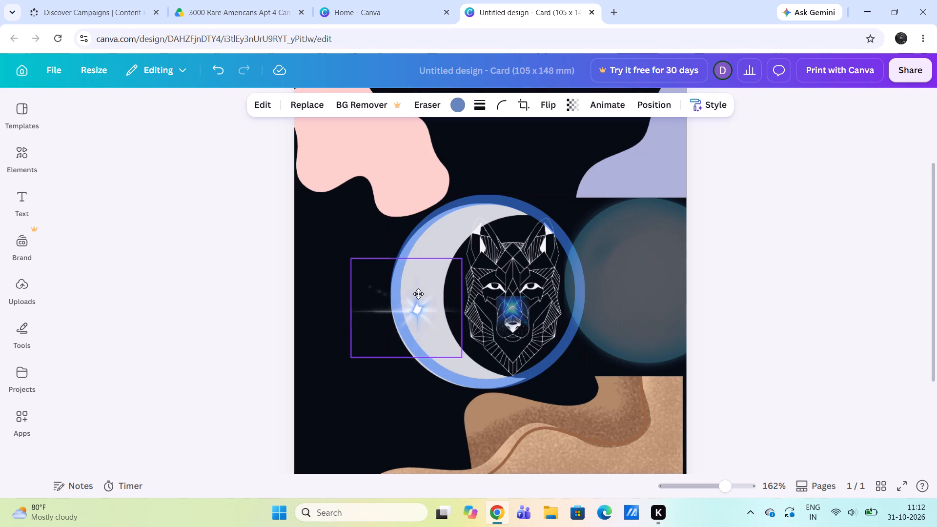
{"action": "left_click_drag", "start_coordinate": [418, 294], "coordinate": [514, 177]}
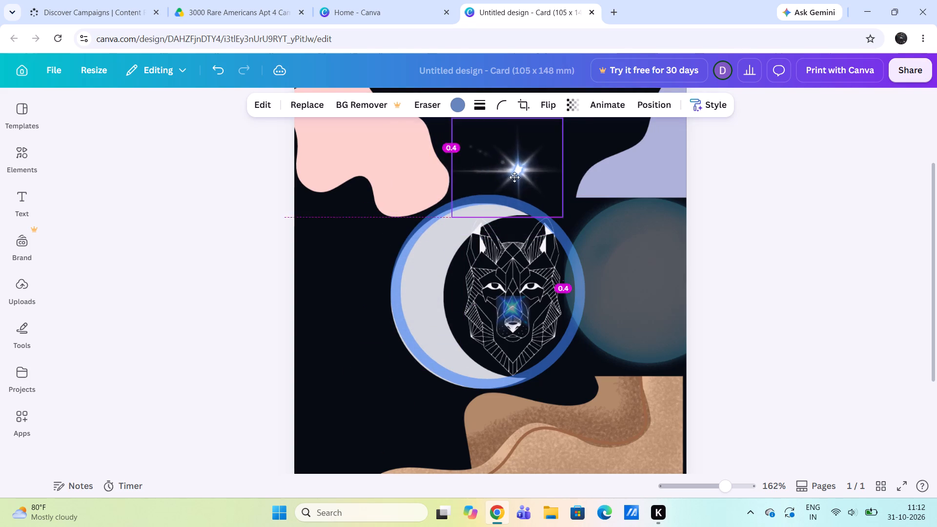
{"action": "left_click_drag", "start_coordinate": [514, 177], "coordinate": [511, 181]}
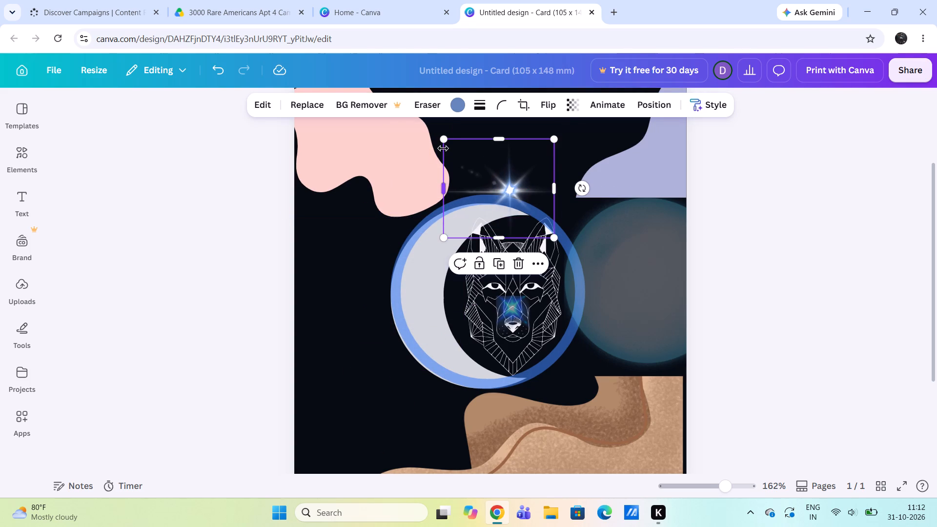
{"action": "left_click_drag", "start_coordinate": [445, 139], "coordinate": [469, 154]}
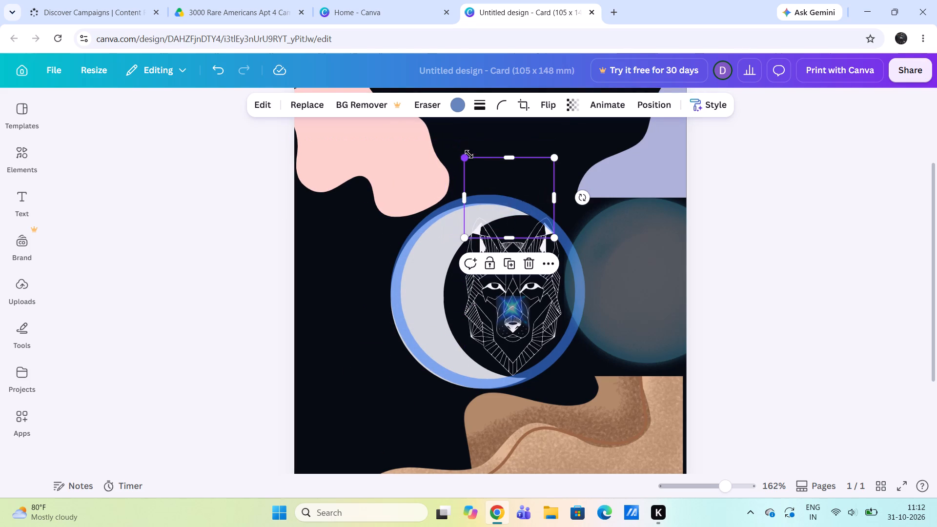
{"action": "left_click_drag", "start_coordinate": [520, 195], "coordinate": [516, 235]}
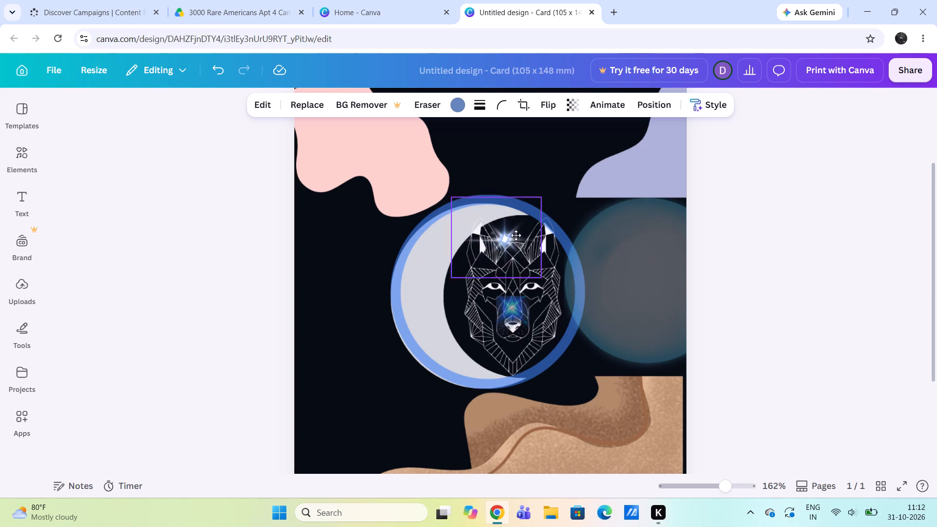
{"action": "left_click_drag", "start_coordinate": [516, 235], "coordinate": [516, 228]}
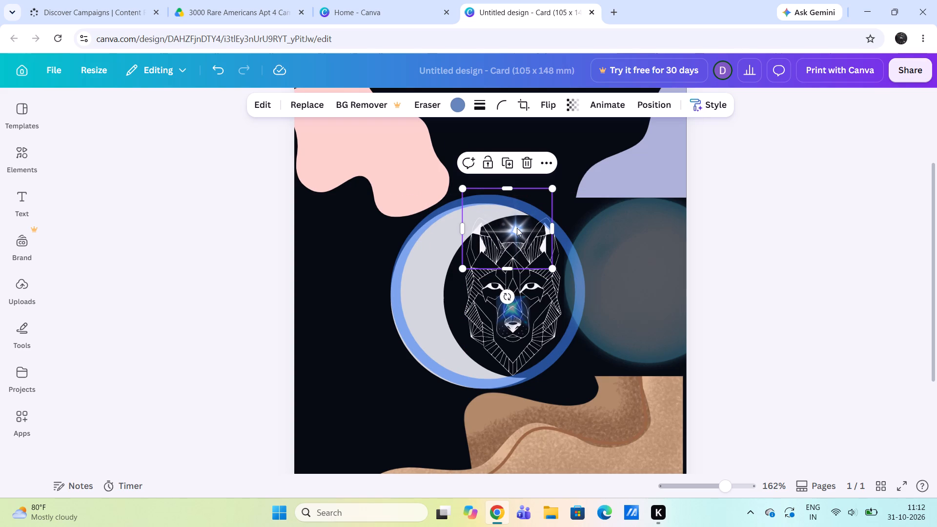
{"action": "left_click", "coordinate": [517, 228]}
Crop the white flare's frame from its left side and top to about 20 by 17.5 mm.
{"action": "left_click_drag", "start_coordinate": [463, 235], "coordinate": [478, 237]}
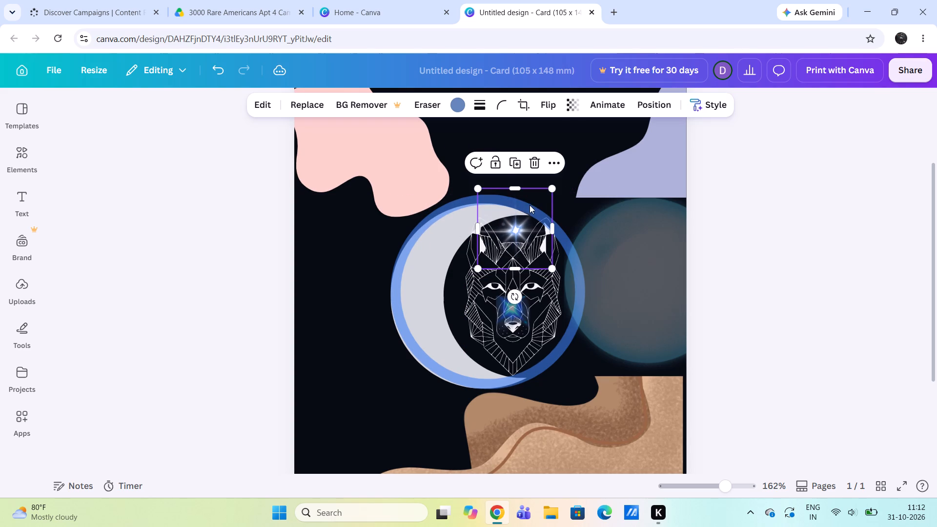
{"action": "left_click_drag", "start_coordinate": [518, 188], "coordinate": [516, 204]}
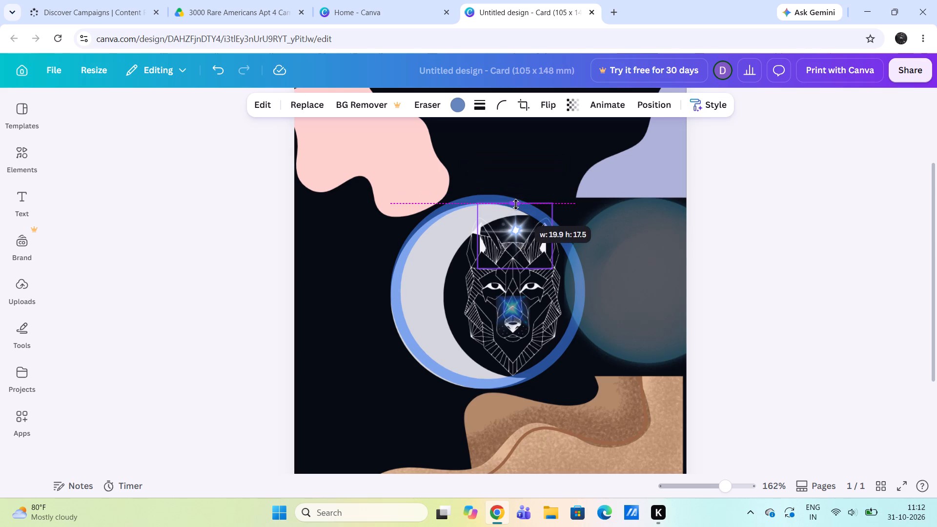
{"action": "left_click_drag", "start_coordinate": [516, 204], "coordinate": [517, 202]}
Shift the blue ring slightly left and down to frame the moon's outer edge evenly.
{"action": "left_click", "coordinate": [407, 273]}
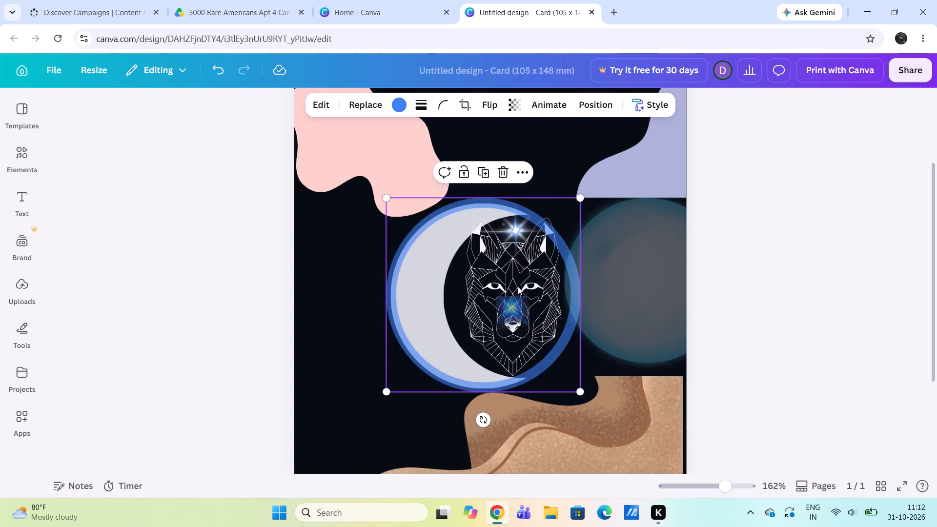
Move both star flares to the crescent's inner edge beside the wolf's face, with the blue flare just above the white one.
{"action": "left_click_drag", "start_coordinate": [527, 226], "coordinate": [481, 271]}
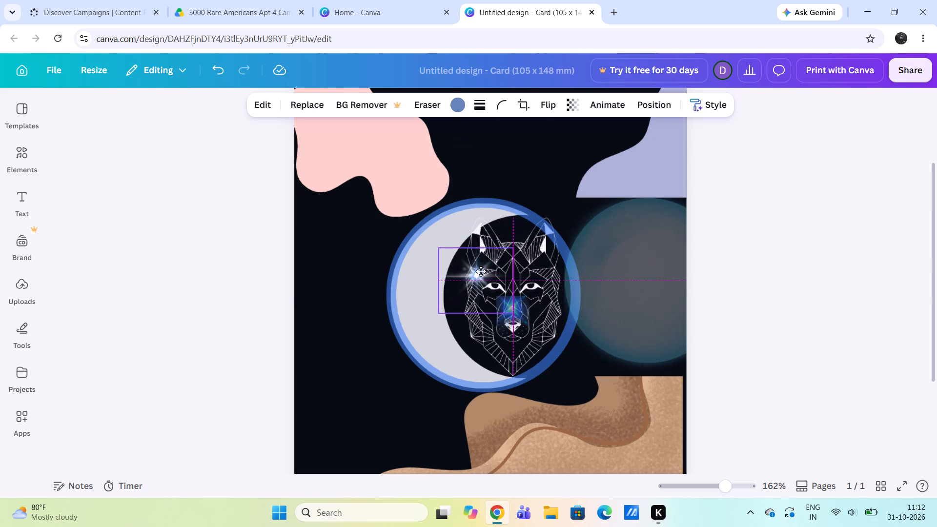
{"action": "left_click_drag", "start_coordinate": [481, 271], "coordinate": [466, 292]}
{"action": "left_click_drag", "start_coordinate": [509, 308], "coordinate": [468, 283]}
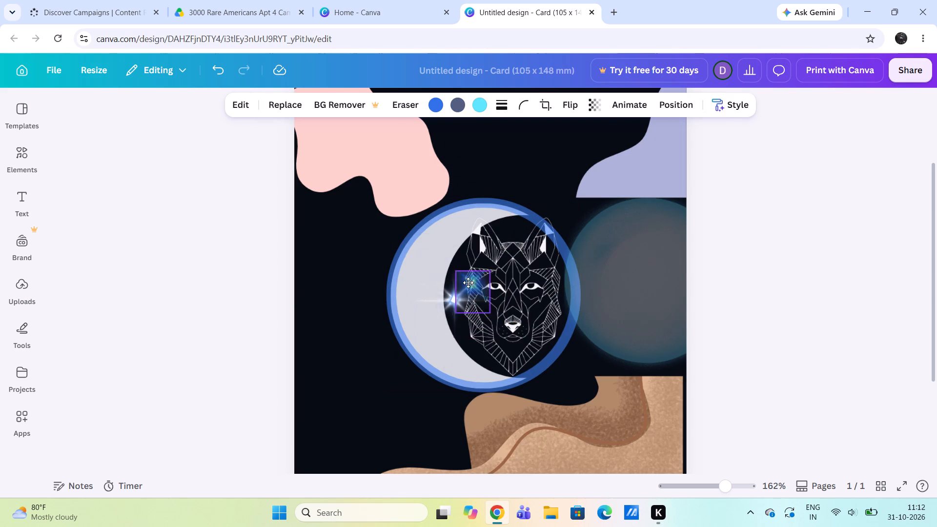
{"action": "left_click_drag", "start_coordinate": [468, 283], "coordinate": [452, 275]}
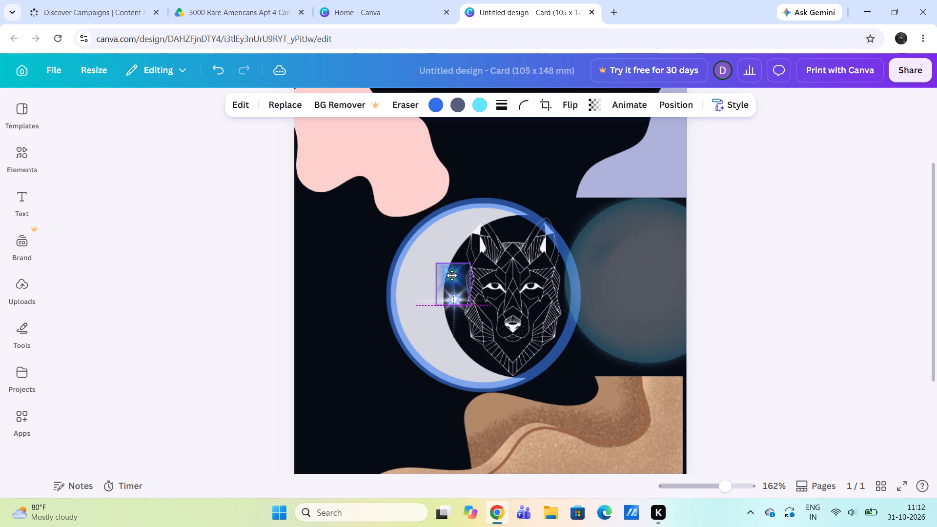
{"action": "left_click_drag", "start_coordinate": [452, 275], "coordinate": [453, 270]}
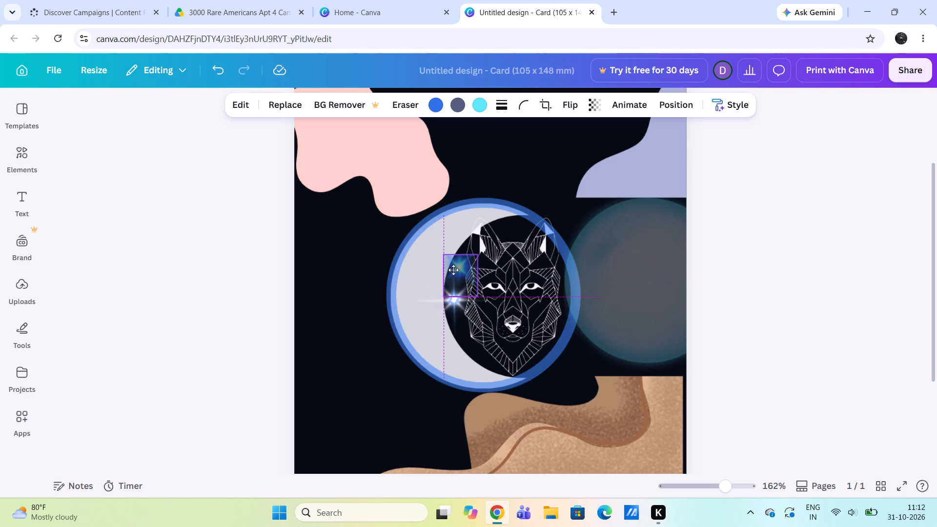
{"action": "left_click_drag", "start_coordinate": [453, 270], "coordinate": [453, 273]}
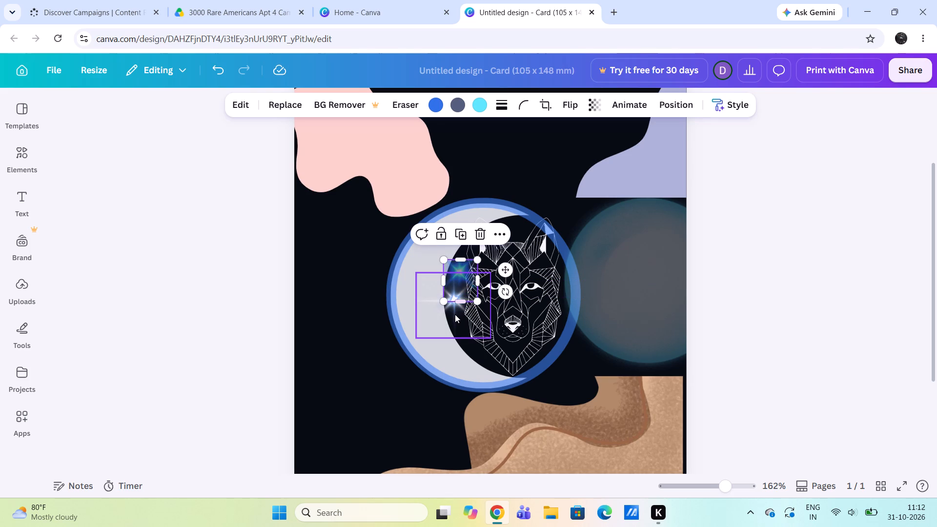
Nudge the white flare slightly upward and overlap the blue flare on it at the crescent's inner edge.
{"action": "left_click_drag", "start_coordinate": [455, 314], "coordinate": [457, 306]}
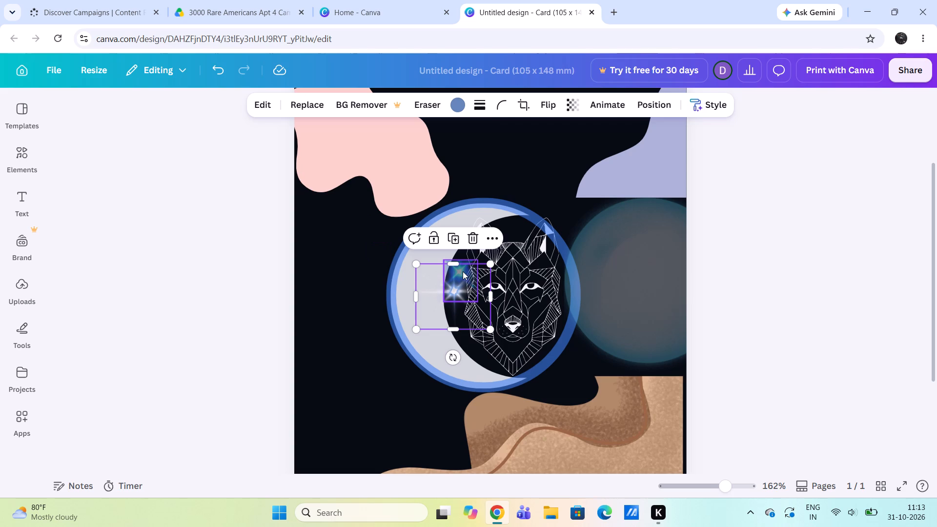
{"action": "left_click_drag", "start_coordinate": [463, 271], "coordinate": [462, 277]}
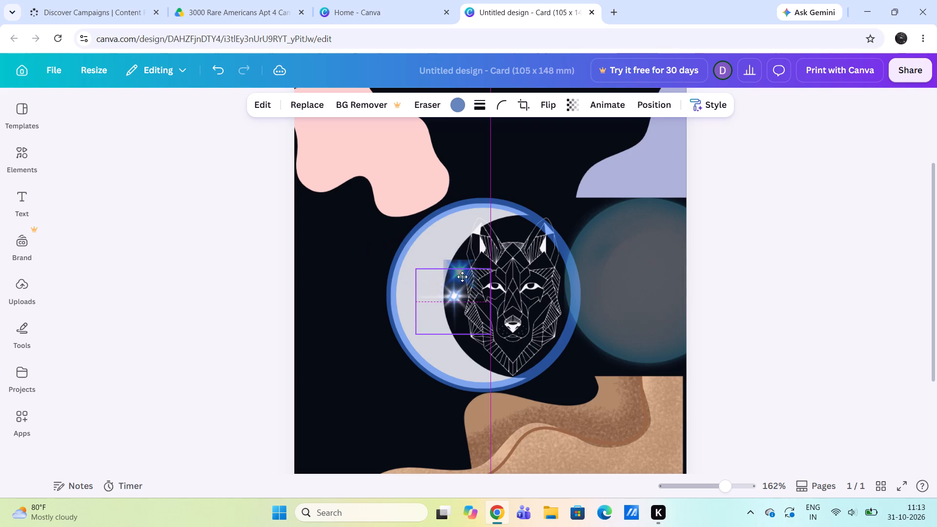
{"action": "left_click_drag", "start_coordinate": [462, 277], "coordinate": [463, 276]}
{"action": "left_click_drag", "start_coordinate": [454, 260], "coordinate": [450, 260]}
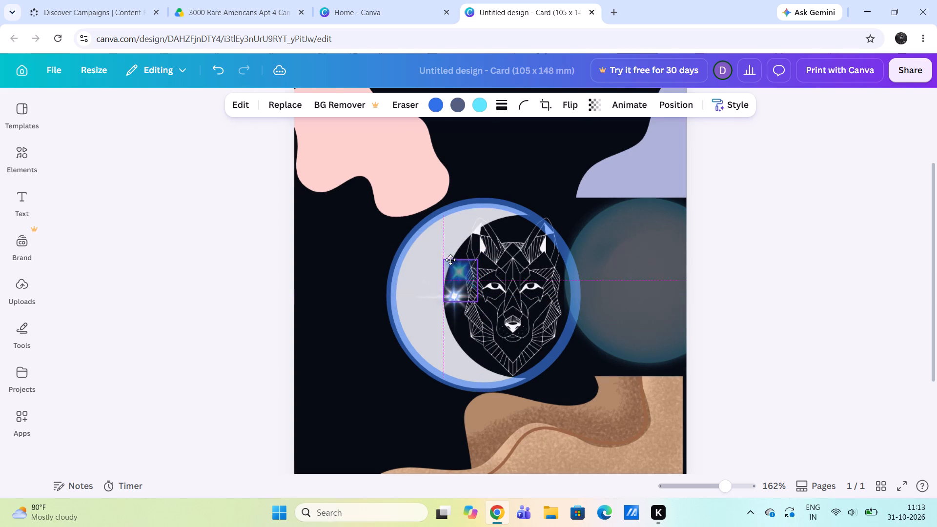
{"action": "left_click_drag", "start_coordinate": [450, 260], "coordinate": [450, 282]}
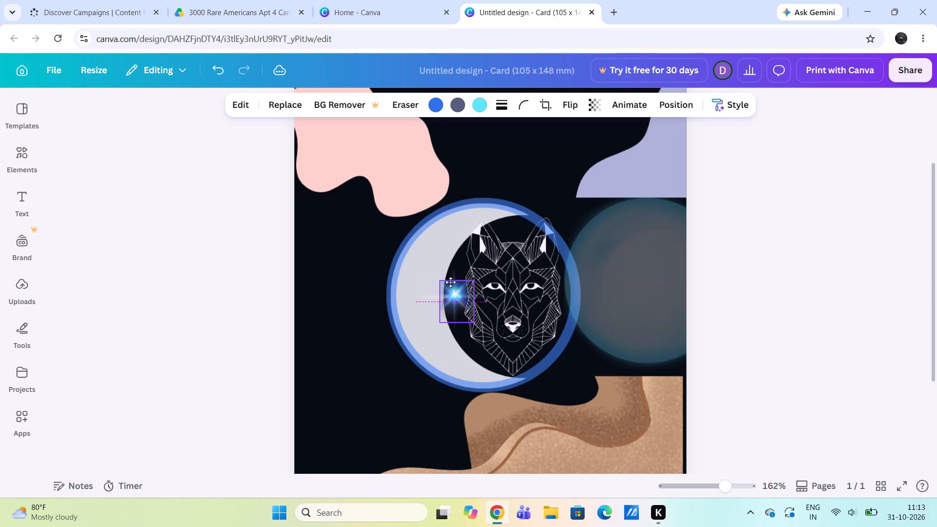
{"action": "left_click_drag", "start_coordinate": [450, 282], "coordinate": [446, 273]}
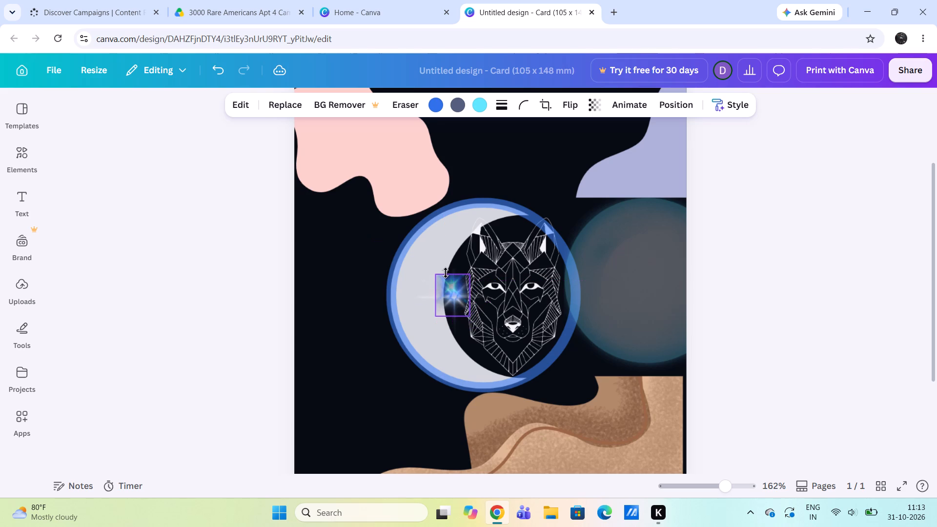
Move the round teal glow left so it partly overlaps the wolf's face and the blue ring.
{"action": "left_click_drag", "start_coordinate": [650, 275], "coordinate": [598, 274]}
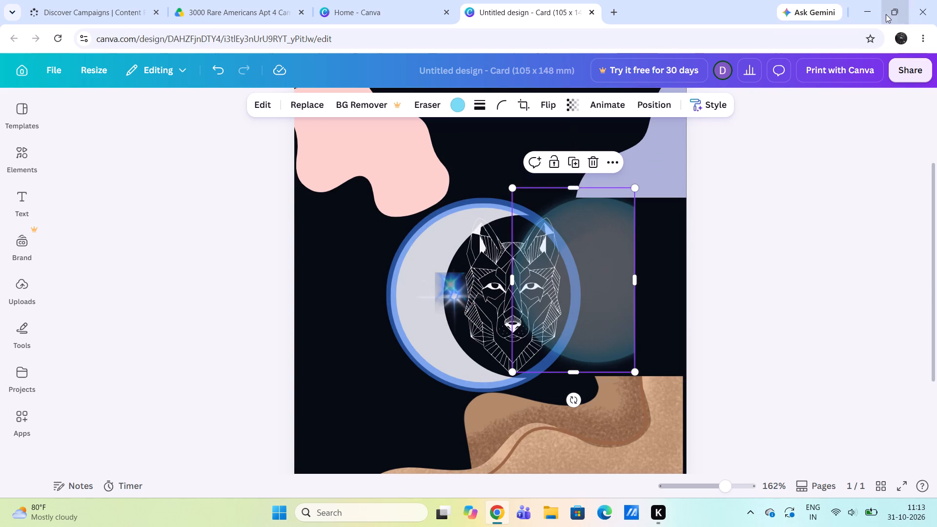
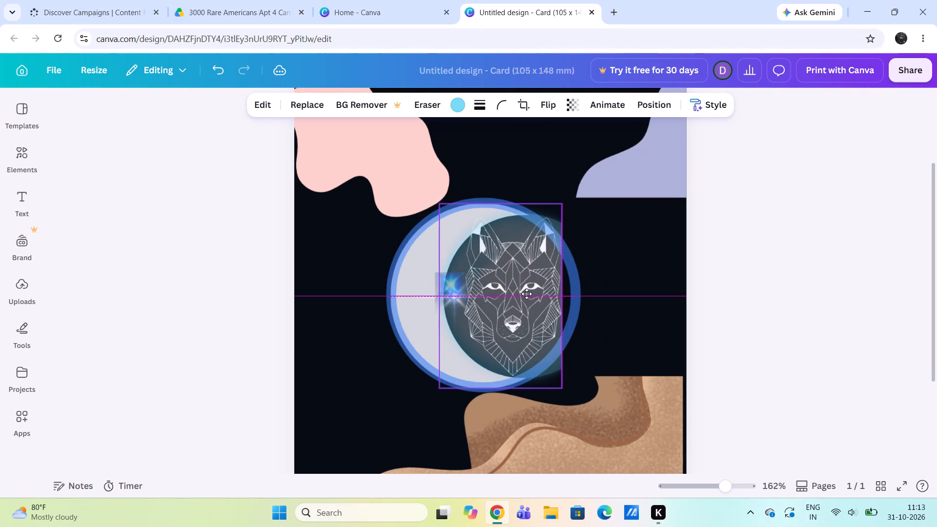
Move the round teal glow left over the crescent, vertically centred within the blue ring and reaching its left inner edge.
{"action": "left_click_drag", "start_coordinate": [566, 290], "coordinate": [576, 290]}
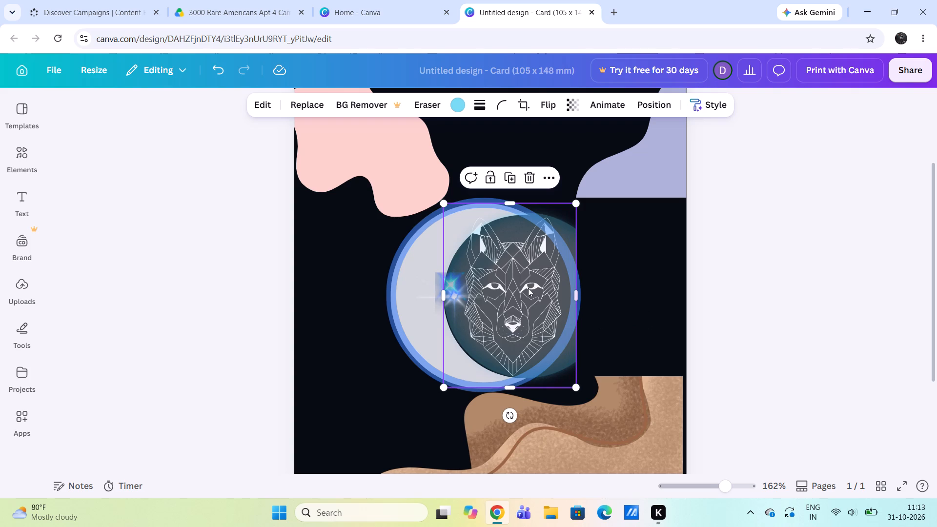
{"action": "left_click_drag", "start_coordinate": [530, 249], "coordinate": [534, 220]}
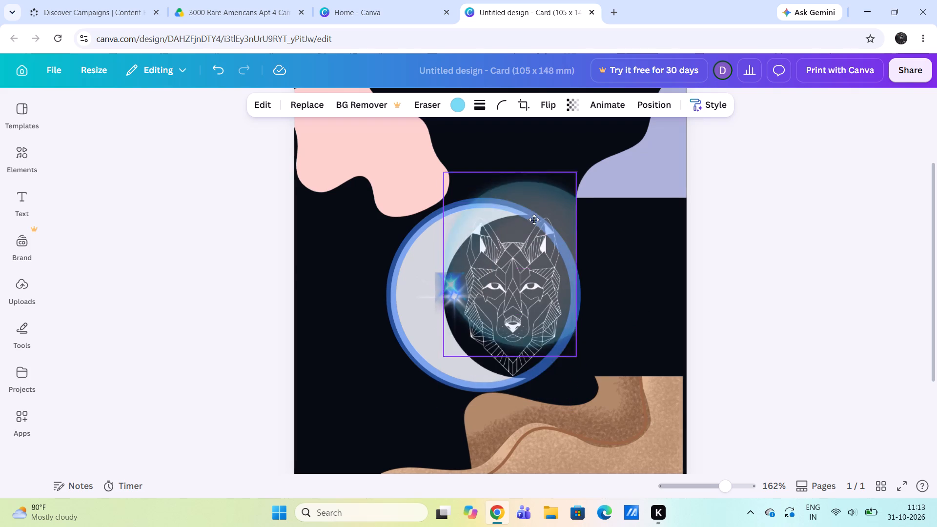
{"action": "left_click_drag", "start_coordinate": [534, 220], "coordinate": [491, 246]}
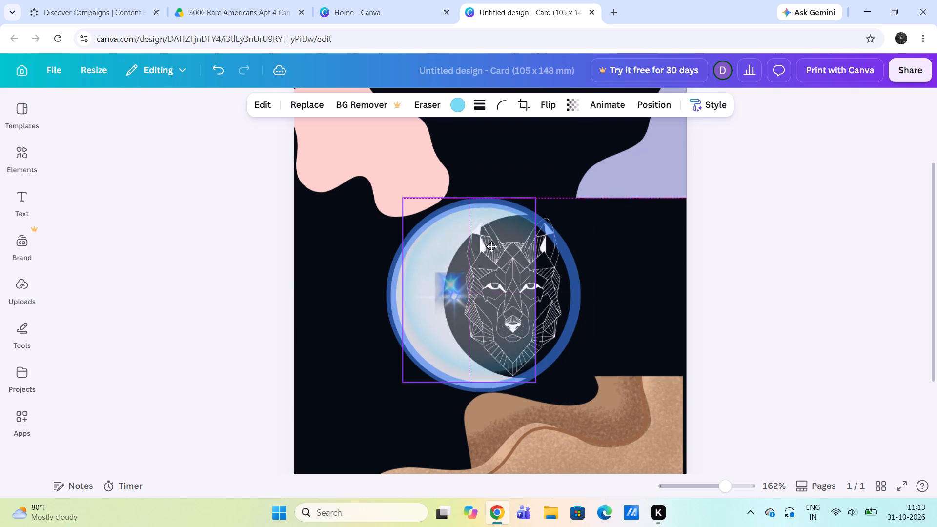
{"action": "left_click_drag", "start_coordinate": [491, 246], "coordinate": [485, 248]}
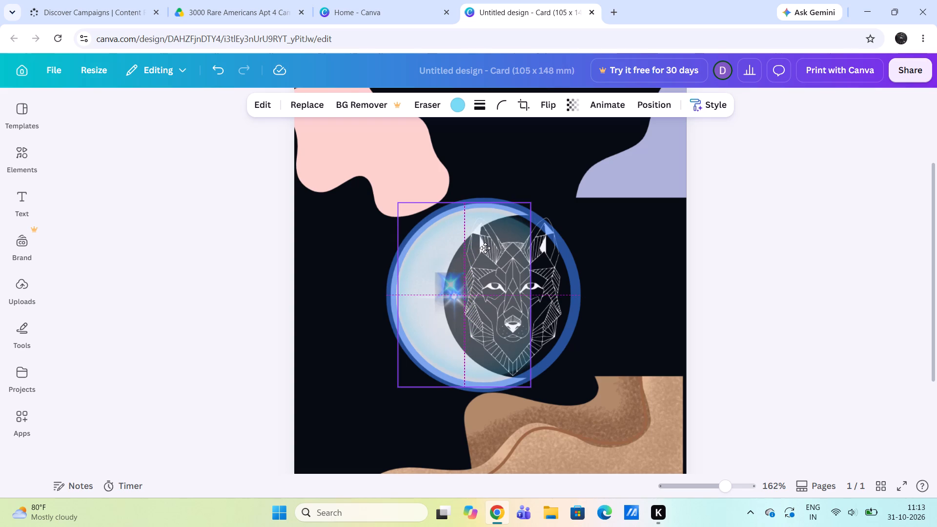
{"action": "left_click_drag", "start_coordinate": [485, 248], "coordinate": [483, 243]}
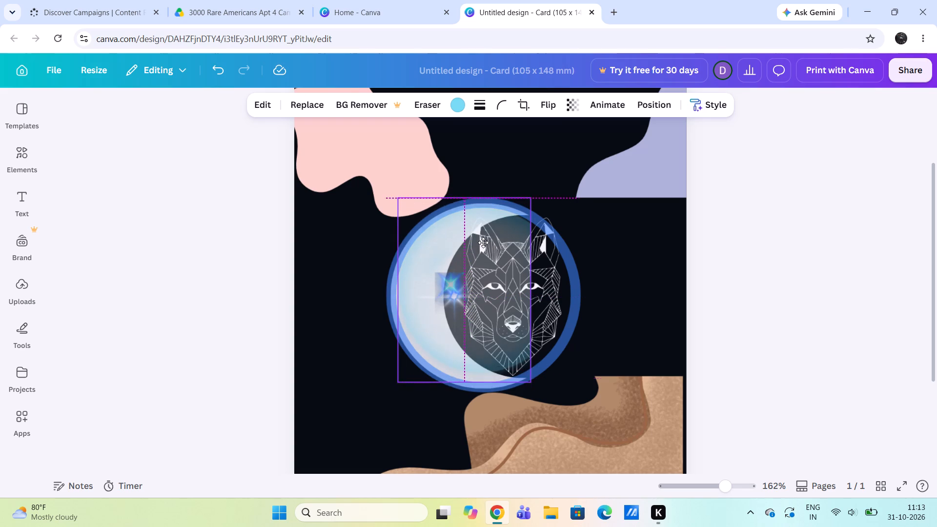
{"action": "left_click_drag", "start_coordinate": [483, 243], "coordinate": [485, 254]}
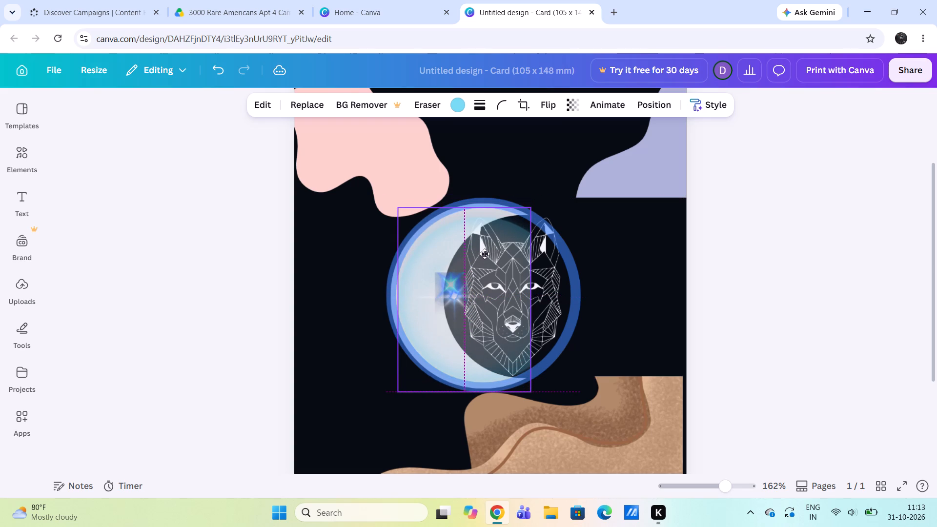
{"action": "left_click_drag", "start_coordinate": [485, 254], "coordinate": [489, 248]}
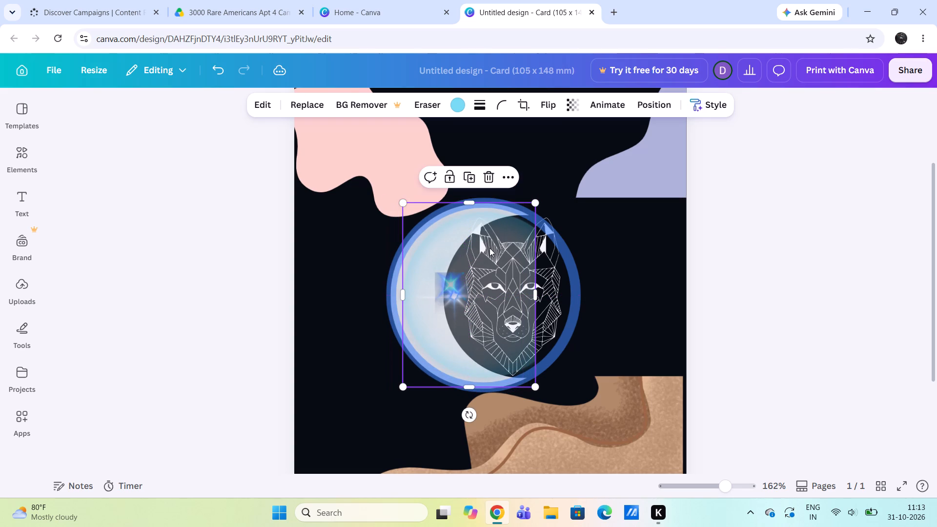
{"action": "left_click_drag", "start_coordinate": [436, 339], "coordinate": [431, 344]}
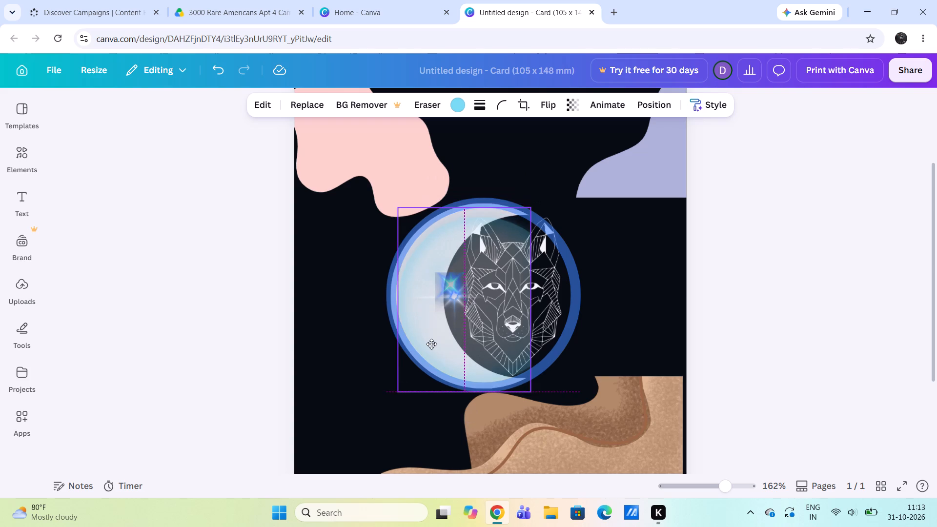
{"action": "left_click_drag", "start_coordinate": [431, 344], "coordinate": [431, 340]}
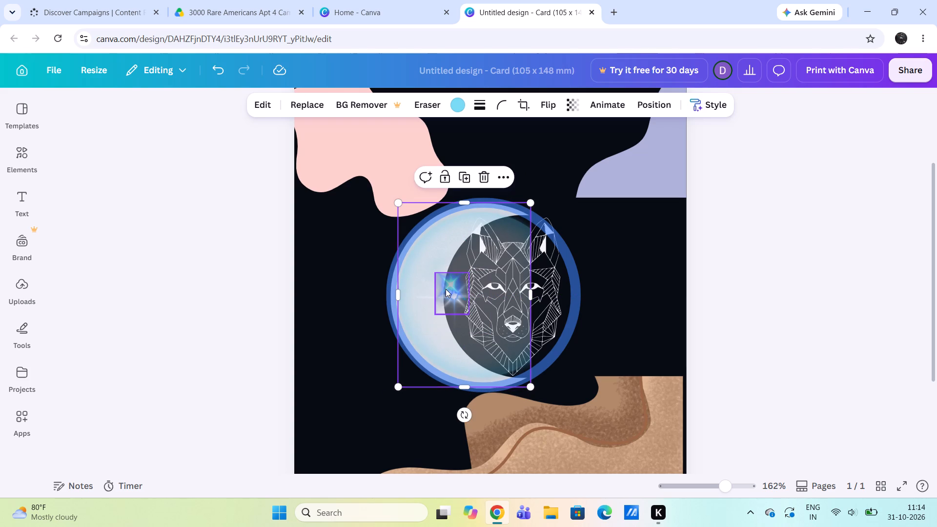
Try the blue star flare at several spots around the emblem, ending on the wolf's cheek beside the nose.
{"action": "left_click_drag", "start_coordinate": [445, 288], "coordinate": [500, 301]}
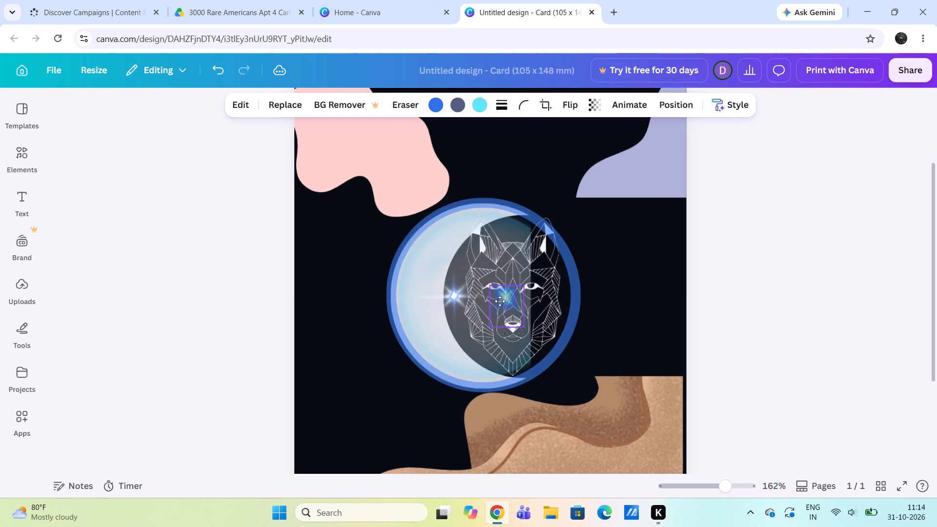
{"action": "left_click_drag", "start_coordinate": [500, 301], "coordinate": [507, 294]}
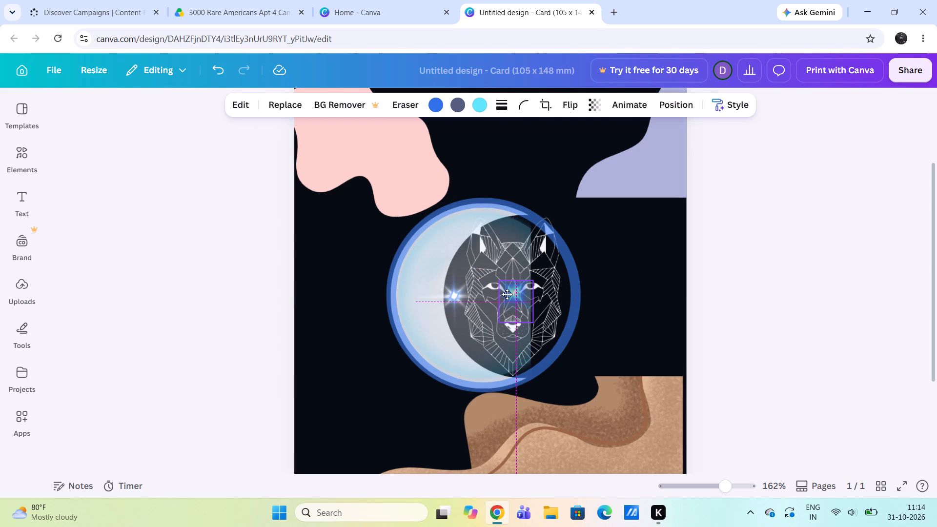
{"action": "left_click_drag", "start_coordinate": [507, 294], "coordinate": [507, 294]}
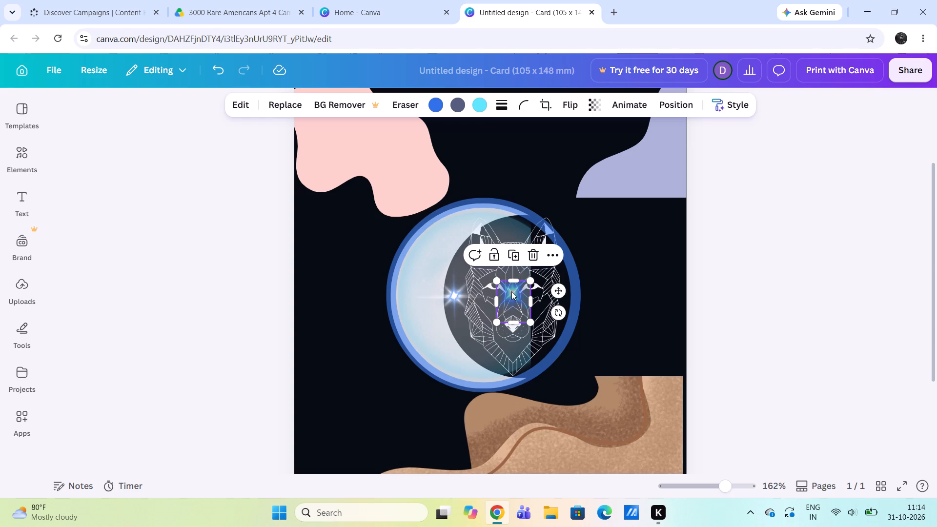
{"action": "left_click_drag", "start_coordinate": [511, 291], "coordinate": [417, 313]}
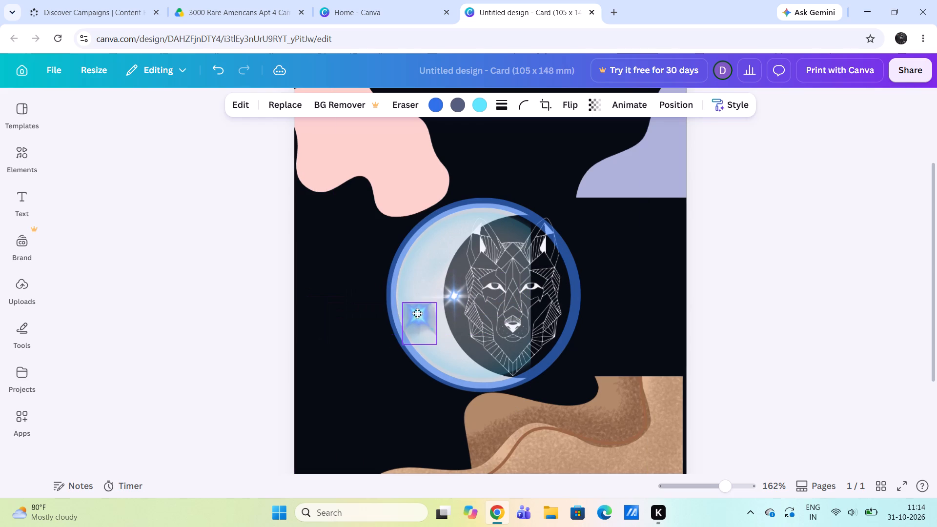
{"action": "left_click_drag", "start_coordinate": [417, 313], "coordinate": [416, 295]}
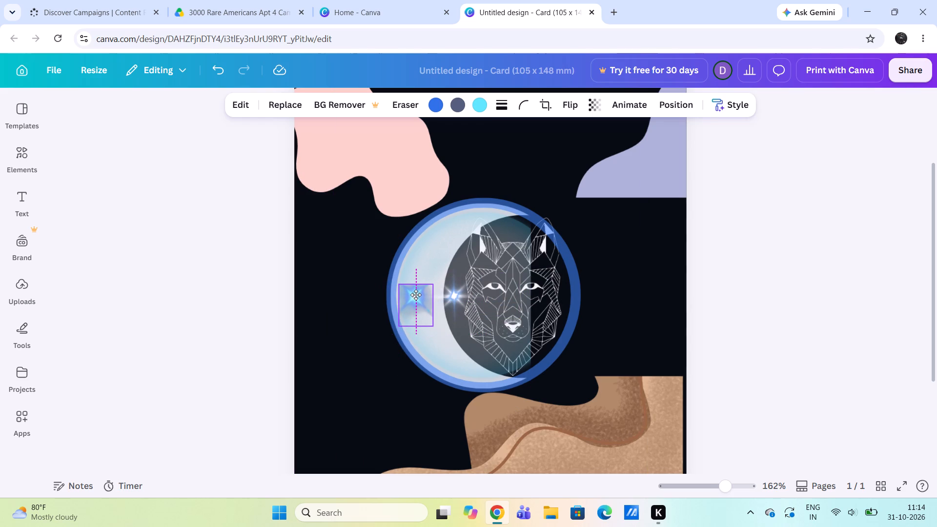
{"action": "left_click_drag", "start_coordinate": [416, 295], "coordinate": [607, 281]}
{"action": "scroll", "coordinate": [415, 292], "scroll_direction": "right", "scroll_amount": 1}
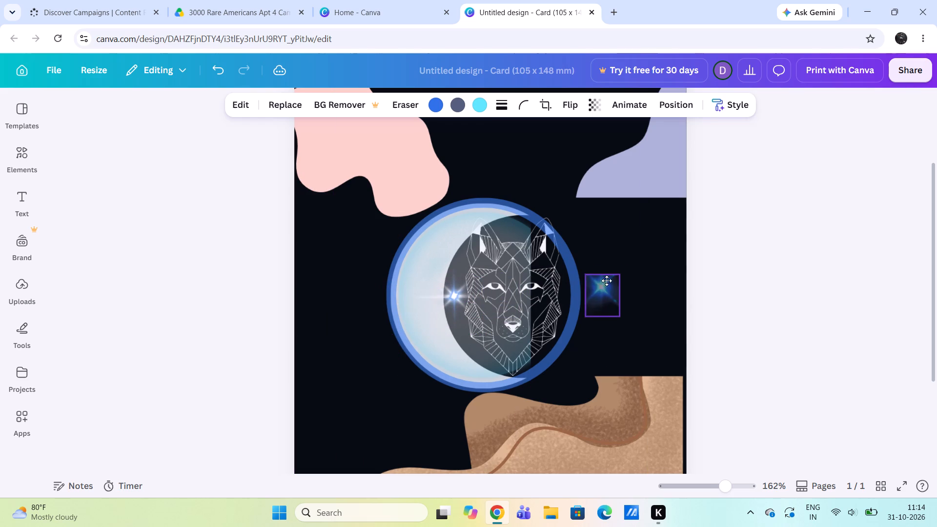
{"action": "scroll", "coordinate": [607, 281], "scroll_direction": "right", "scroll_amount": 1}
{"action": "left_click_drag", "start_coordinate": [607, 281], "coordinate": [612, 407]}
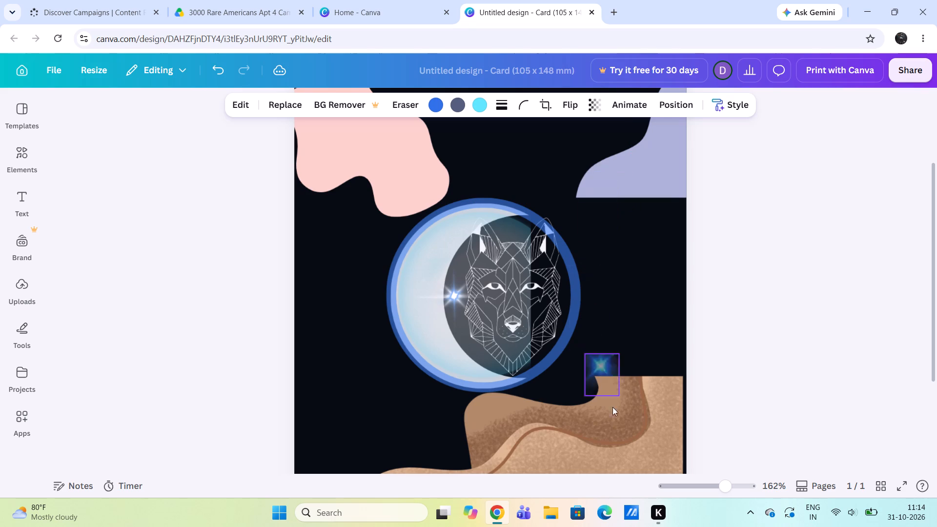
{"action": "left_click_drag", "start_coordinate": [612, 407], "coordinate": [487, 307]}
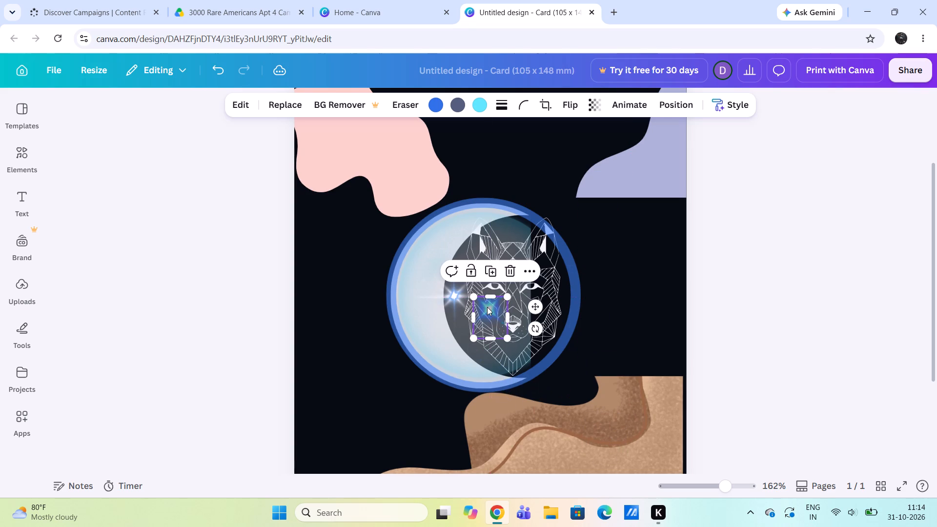
Make the brown wavy shape at the card's bottom partly transparent so it looks more muted against the black background.
{"action": "left_click", "coordinate": [621, 405]}
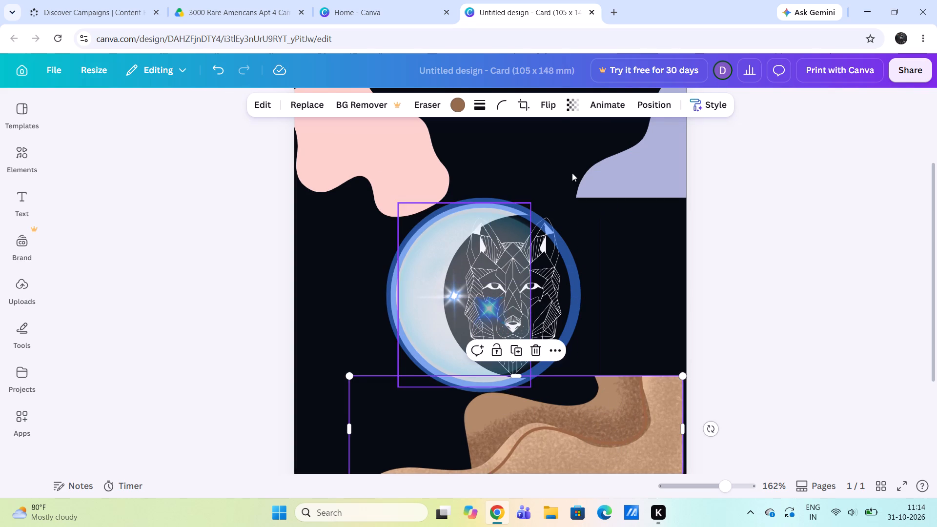
{"action": "left_click", "coordinate": [570, 102]}
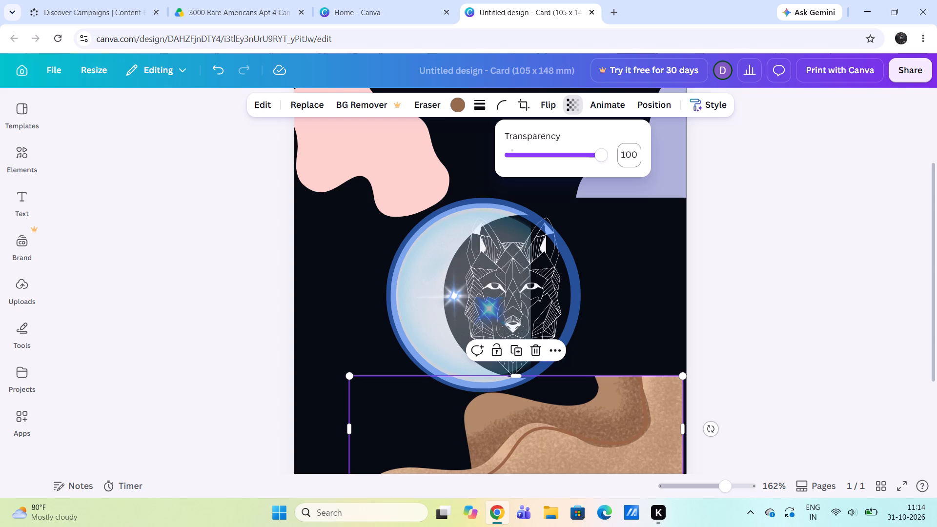
{"action": "left_click_drag", "start_coordinate": [598, 159], "coordinate": [560, 190]}
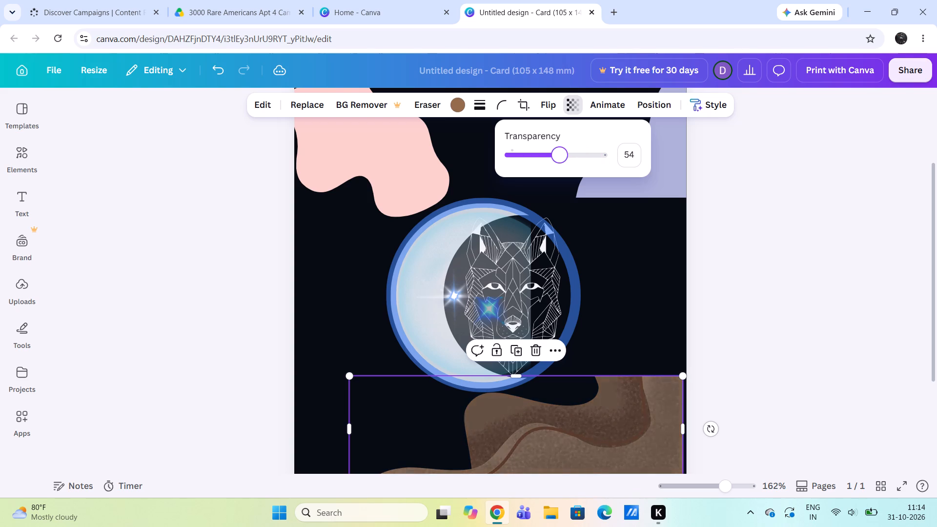
{"action": "left_click_drag", "start_coordinate": [560, 190], "coordinate": [564, 202]}
{"action": "left_click_drag", "start_coordinate": [564, 202], "coordinate": [581, 199]}
Make the pink blob in the card's upper-left area partly transparent to mute it like the brown shape.
{"action": "left_click", "coordinate": [383, 160]}
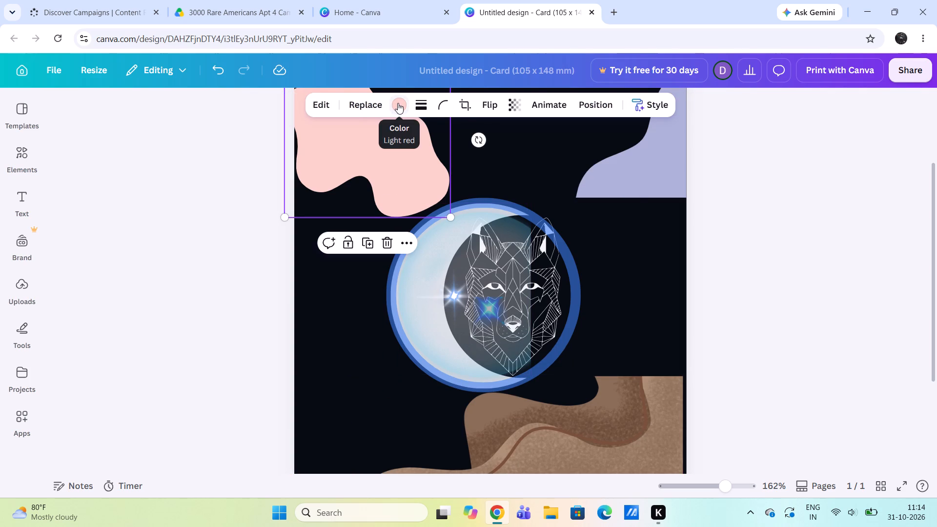
{"action": "left_click", "coordinate": [506, 104]}
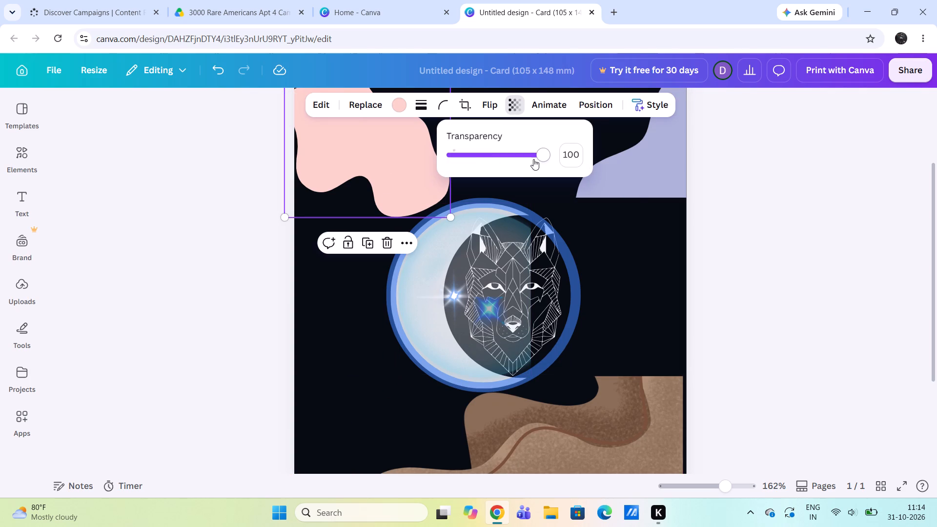
{"action": "left_click_drag", "start_coordinate": [537, 155], "coordinate": [522, 160]}
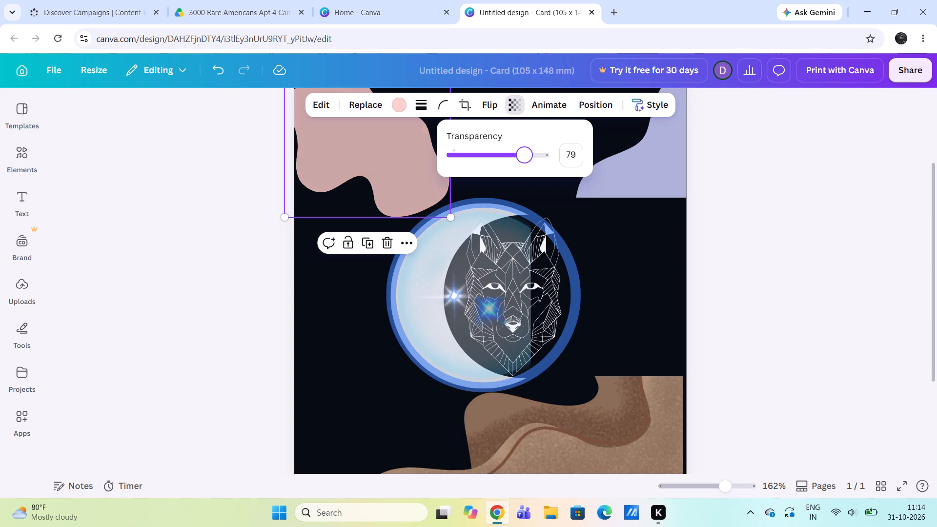
{"action": "left_click_drag", "start_coordinate": [522, 160], "coordinate": [513, 179]}
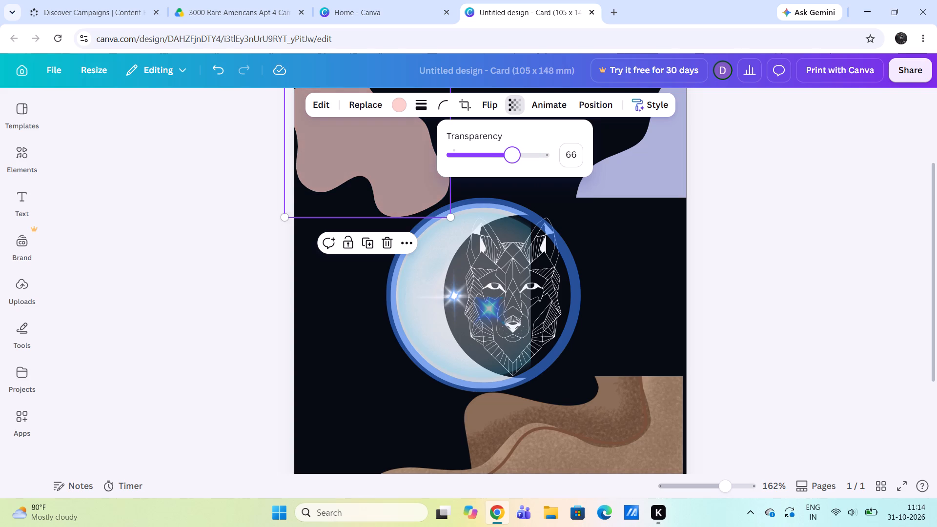
{"action": "left_click_drag", "start_coordinate": [513, 179], "coordinate": [506, 177]}
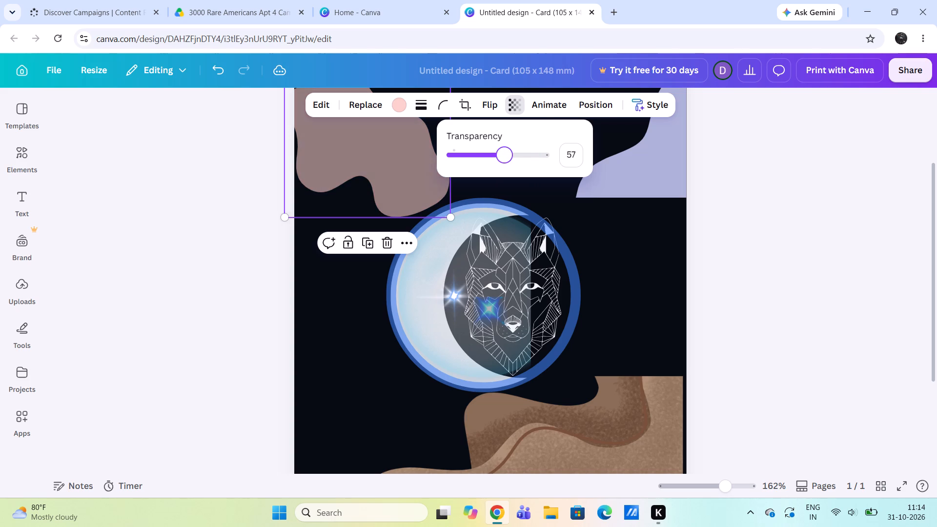
{"action": "left_click_drag", "start_coordinate": [506, 177], "coordinate": [522, 176]}
{"action": "left_click", "coordinate": [618, 215]}
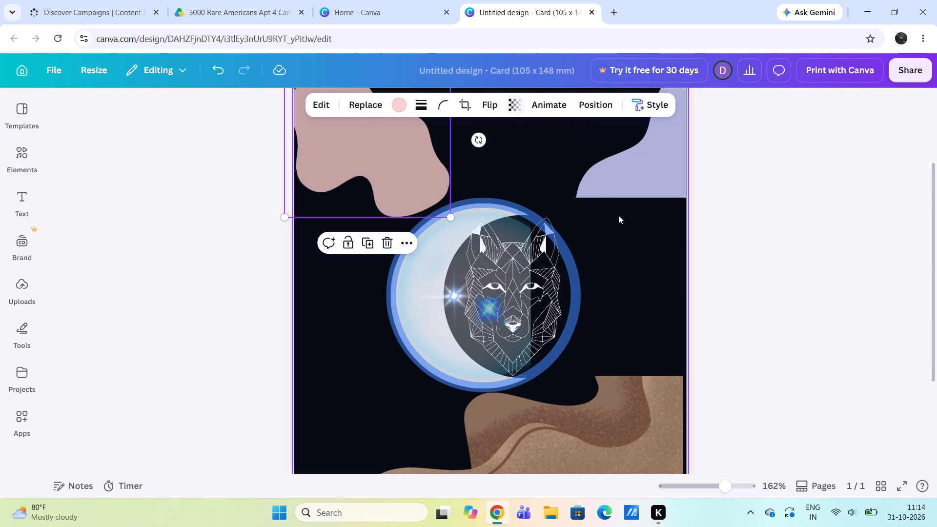
Make the lavender shape in the card's upper-right area slightly transparent.
{"action": "left_click", "coordinate": [664, 156]}
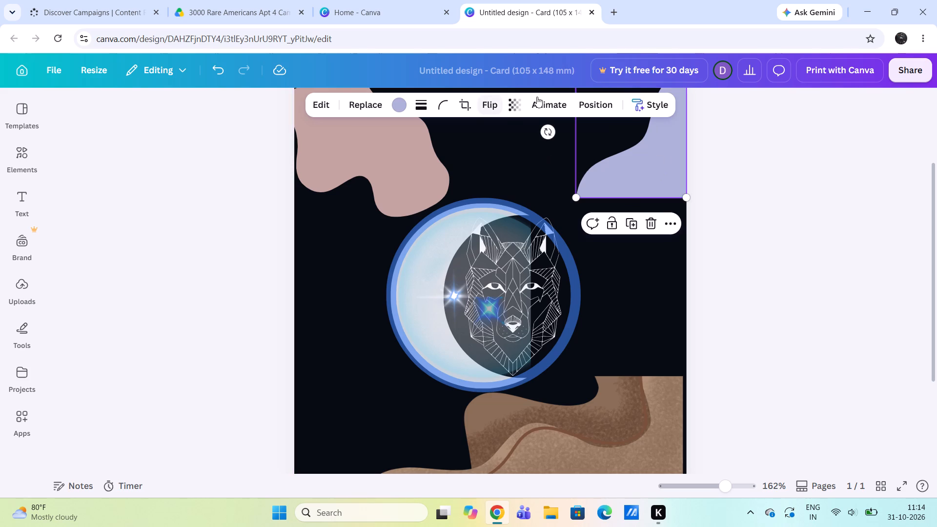
{"action": "left_click", "coordinate": [516, 104]}
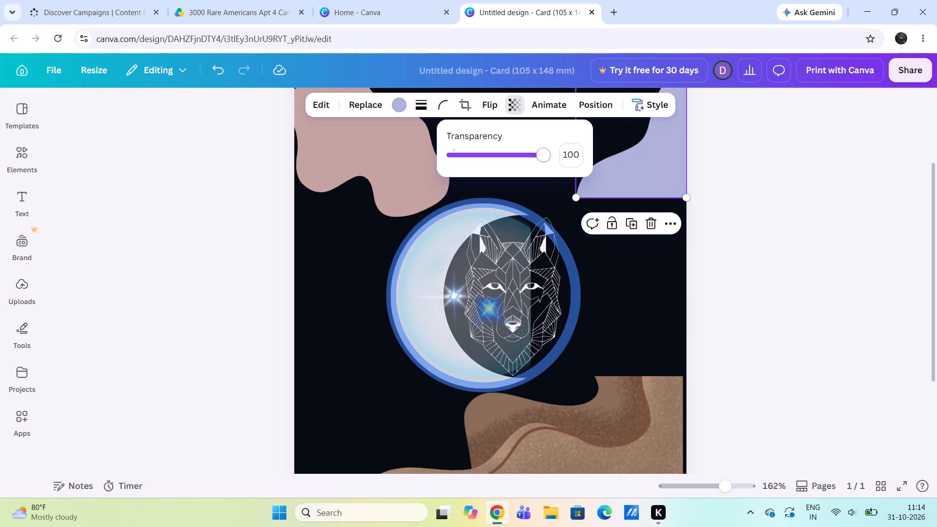
{"action": "left_click_drag", "start_coordinate": [540, 163], "coordinate": [483, 174]}
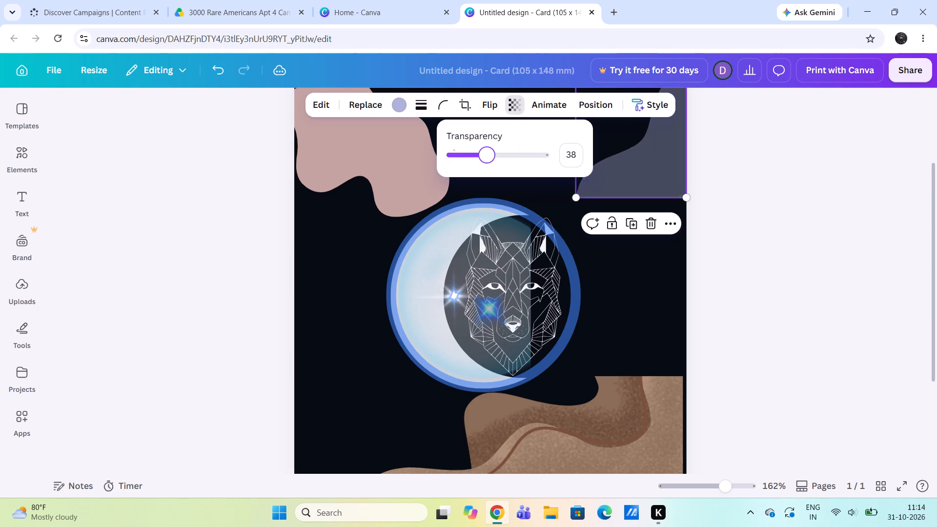
{"action": "left_click_drag", "start_coordinate": [483, 174], "coordinate": [555, 197]}
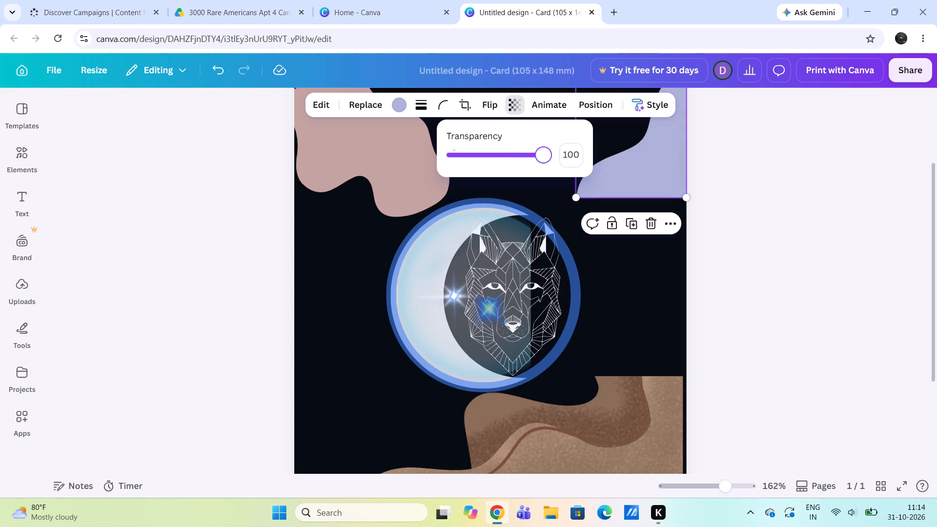
{"action": "left_click_drag", "start_coordinate": [555, 197], "coordinate": [531, 195]}
{"action": "left_click", "coordinate": [611, 280]}
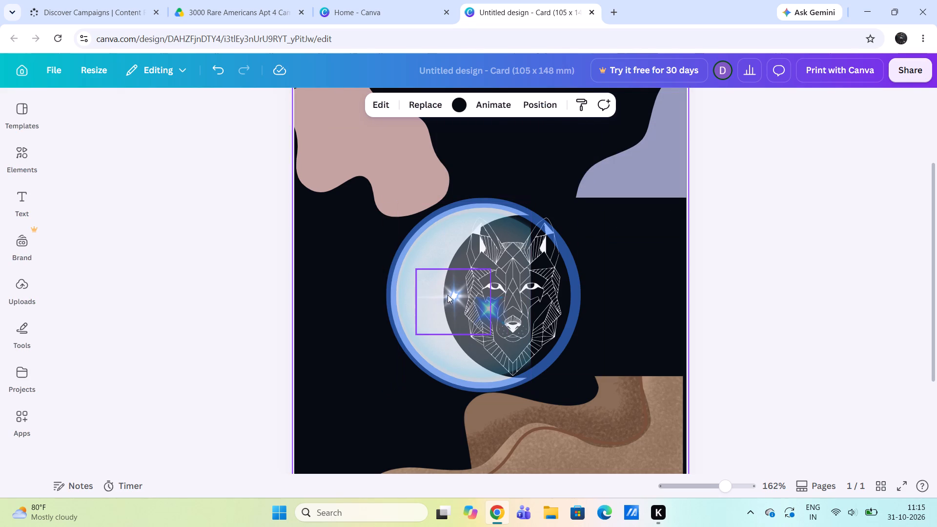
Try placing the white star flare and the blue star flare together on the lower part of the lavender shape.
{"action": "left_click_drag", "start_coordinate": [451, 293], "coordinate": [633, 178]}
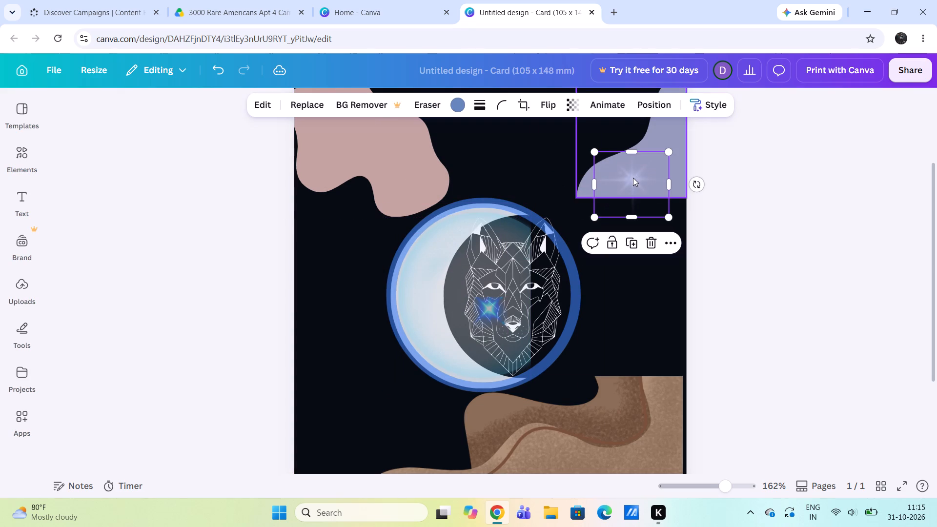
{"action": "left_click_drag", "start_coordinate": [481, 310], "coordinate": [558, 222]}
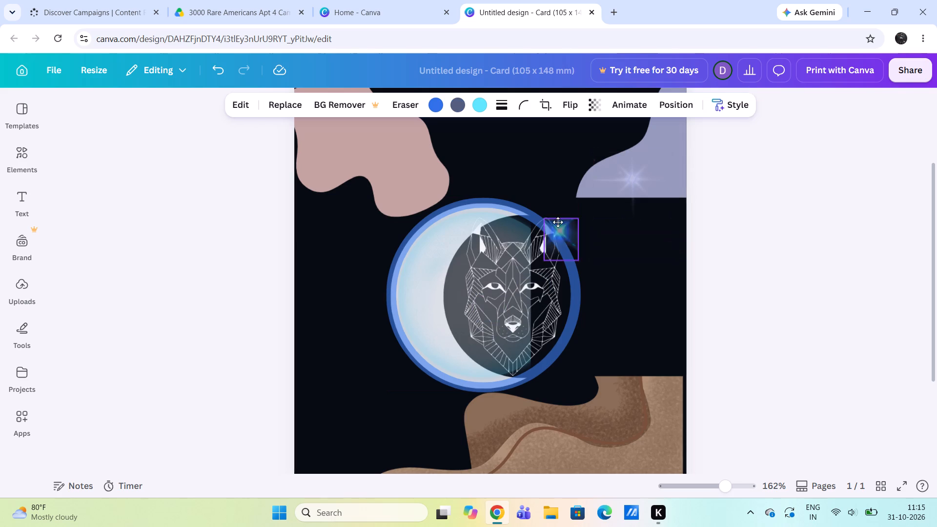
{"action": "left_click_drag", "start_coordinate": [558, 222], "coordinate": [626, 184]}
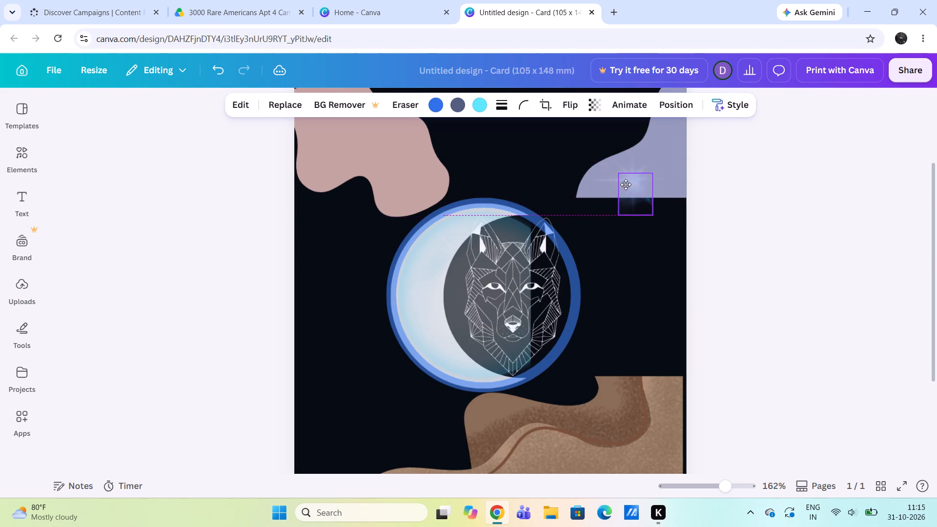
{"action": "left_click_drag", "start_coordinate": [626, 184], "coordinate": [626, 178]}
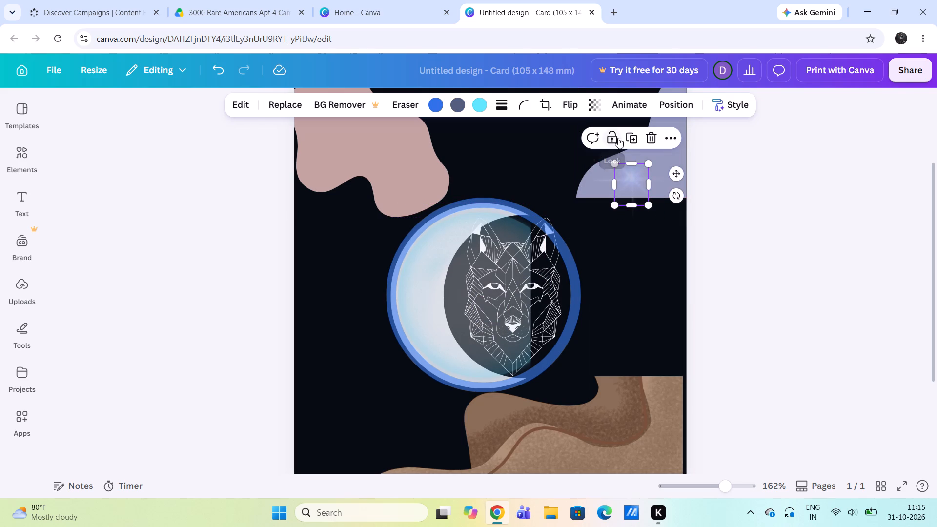
Raise the blue star flare's opacity so that it glows more strongly.
{"action": "left_click", "coordinate": [594, 95]}
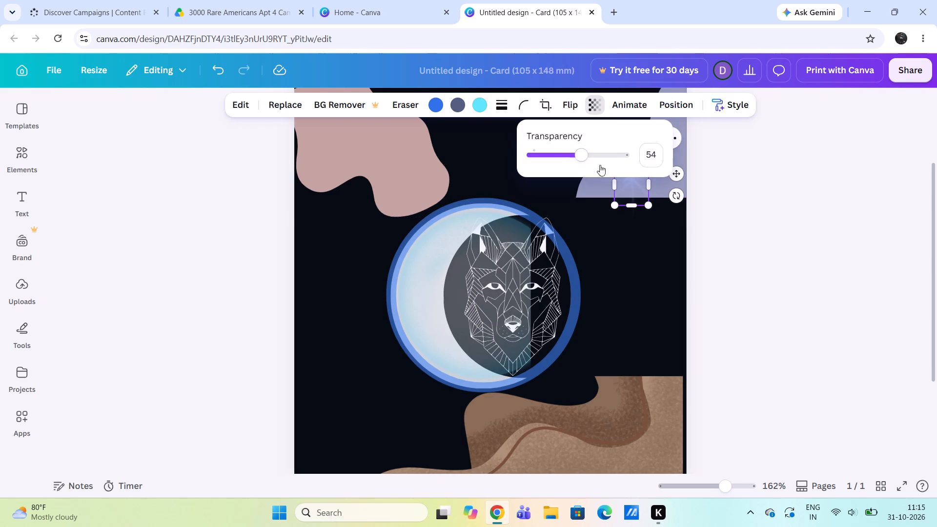
{"action": "left_click_drag", "start_coordinate": [577, 154], "coordinate": [604, 165]}
{"action": "left_click", "coordinate": [620, 238]}
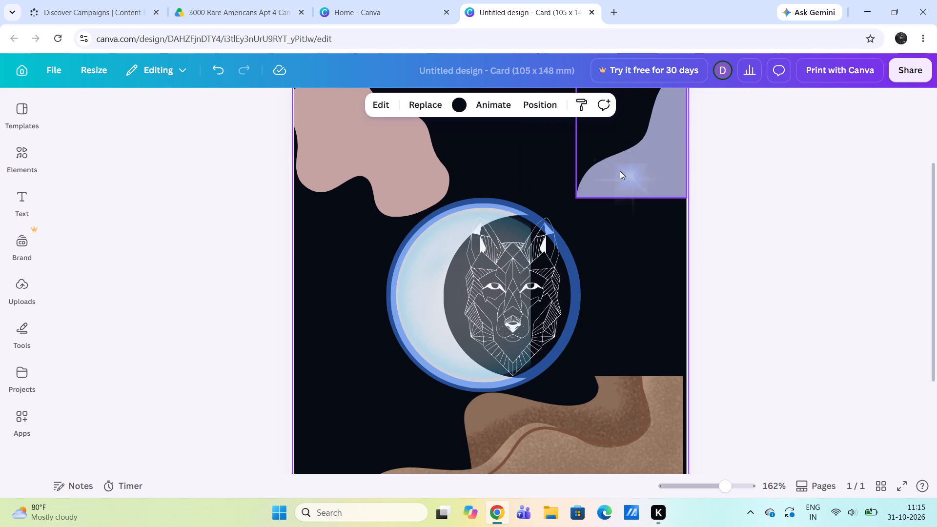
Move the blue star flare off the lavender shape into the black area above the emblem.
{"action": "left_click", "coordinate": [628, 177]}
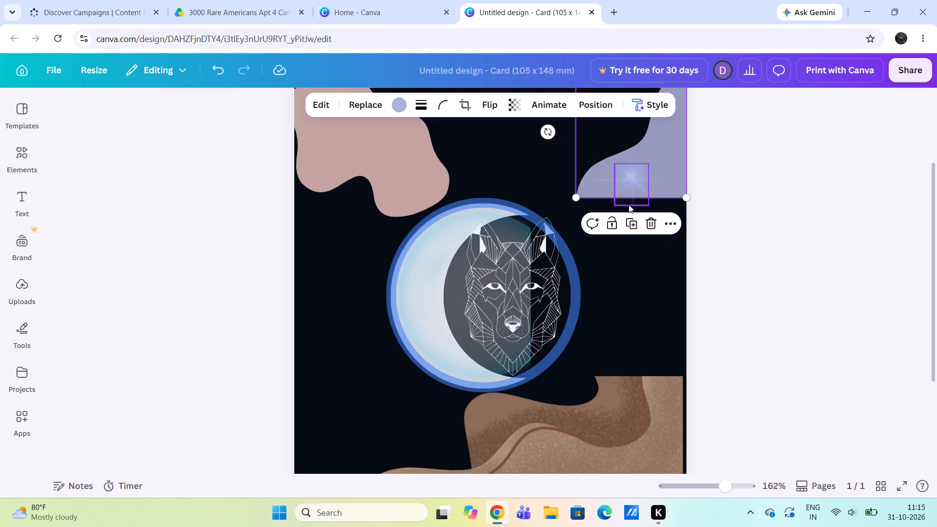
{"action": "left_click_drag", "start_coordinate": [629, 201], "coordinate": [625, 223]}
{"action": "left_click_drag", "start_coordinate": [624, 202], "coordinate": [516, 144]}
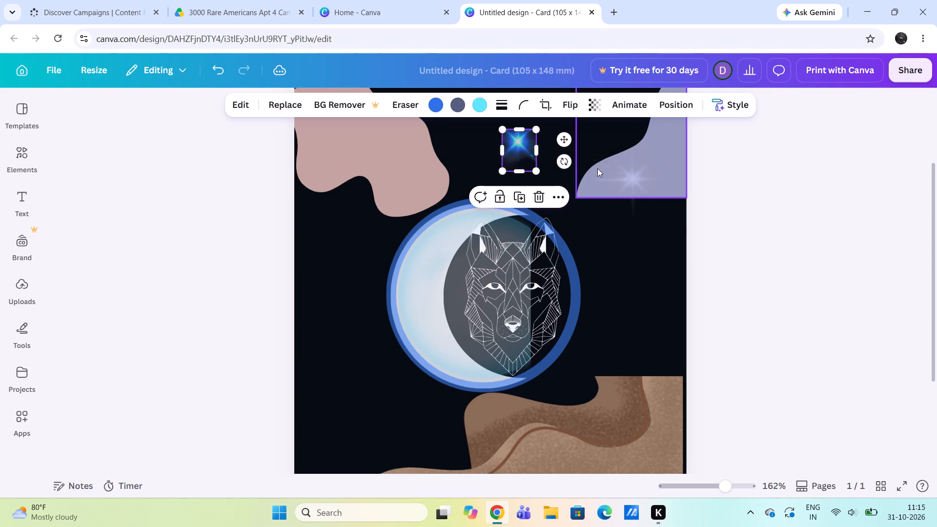
Nudge the lavender shape slightly down and inward, and move the white star flare from it to the black area above the emblem.
{"action": "left_click", "coordinate": [623, 182]}
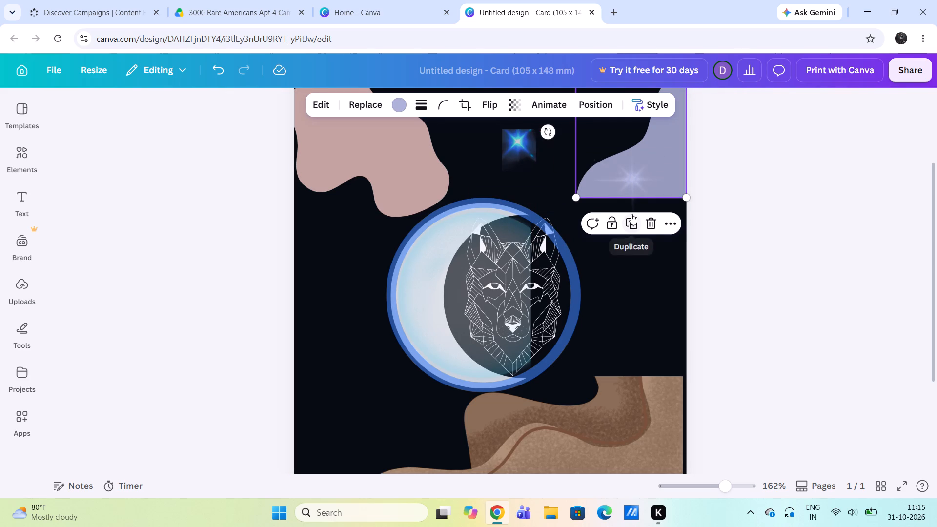
{"action": "left_click", "coordinate": [629, 197]}
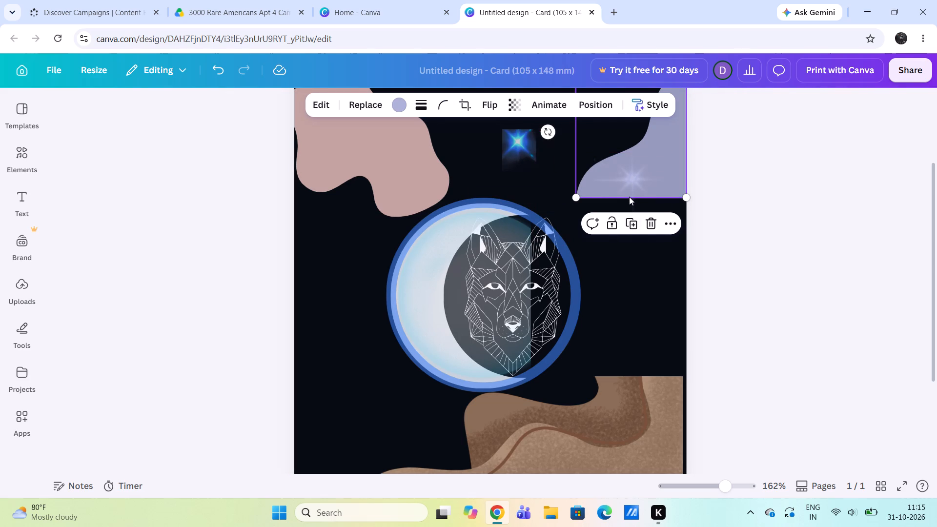
{"action": "left_click_drag", "start_coordinate": [629, 197], "coordinate": [623, 203]}
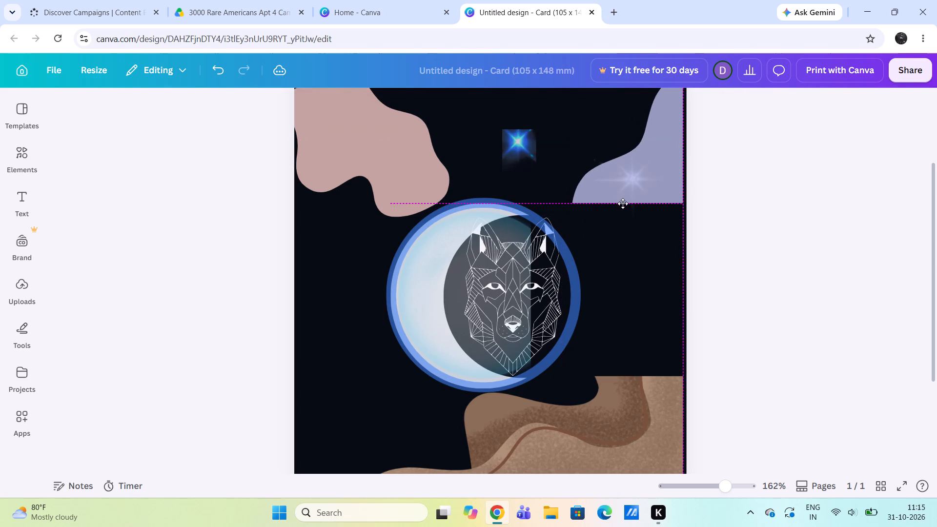
{"action": "left_click_drag", "start_coordinate": [623, 203], "coordinate": [622, 203]}
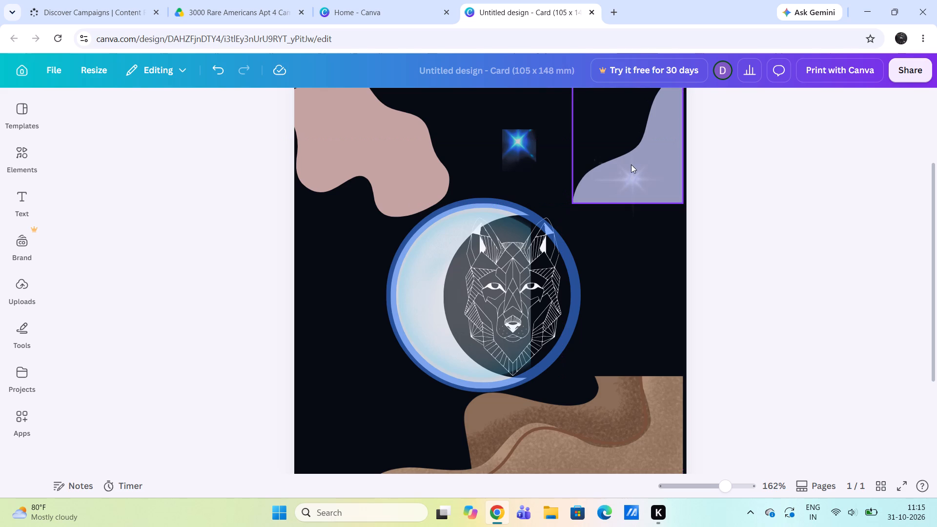
{"action": "left_click_drag", "start_coordinate": [628, 207], "coordinate": [564, 234]}
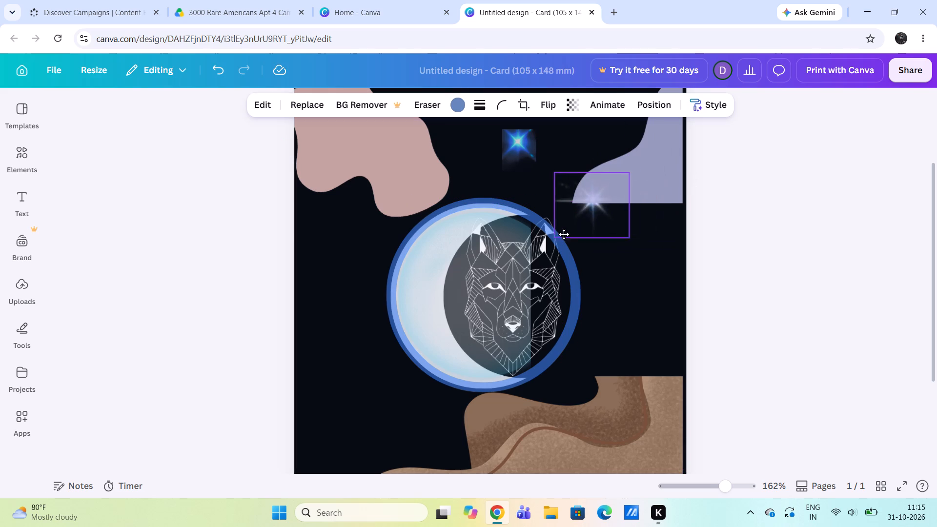
{"action": "left_click_drag", "start_coordinate": [564, 234], "coordinate": [508, 184]}
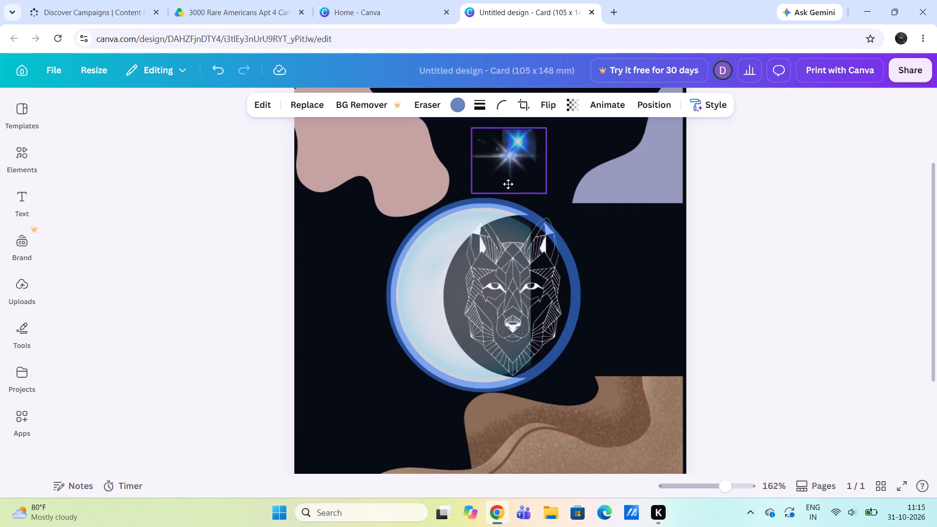
{"action": "left_click_drag", "start_coordinate": [508, 184], "coordinate": [512, 199]}
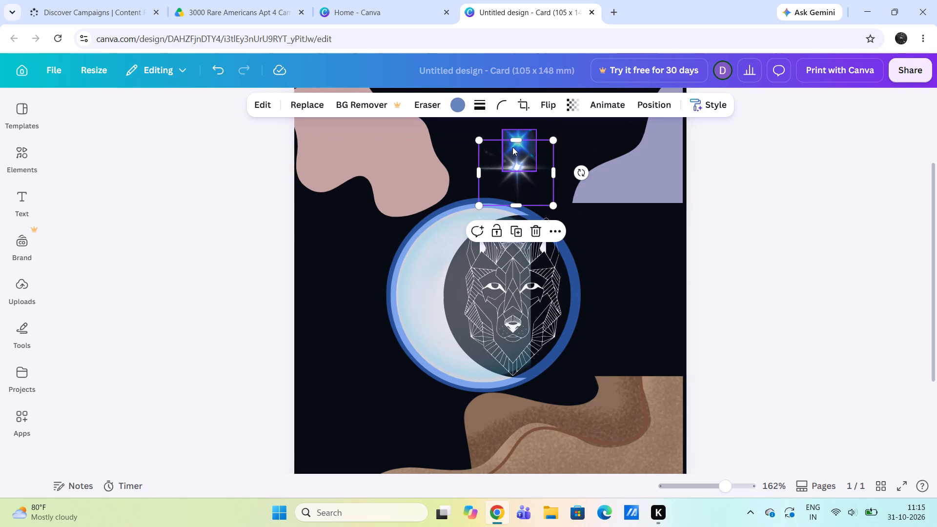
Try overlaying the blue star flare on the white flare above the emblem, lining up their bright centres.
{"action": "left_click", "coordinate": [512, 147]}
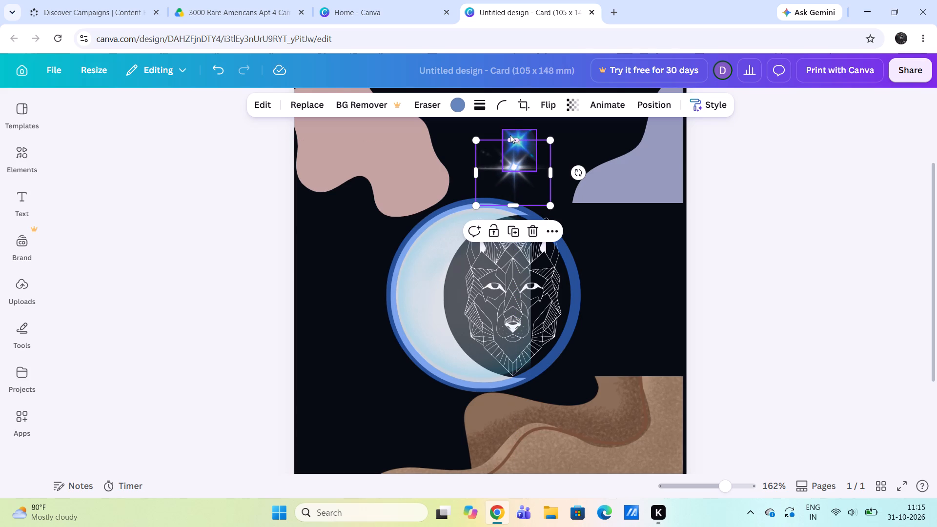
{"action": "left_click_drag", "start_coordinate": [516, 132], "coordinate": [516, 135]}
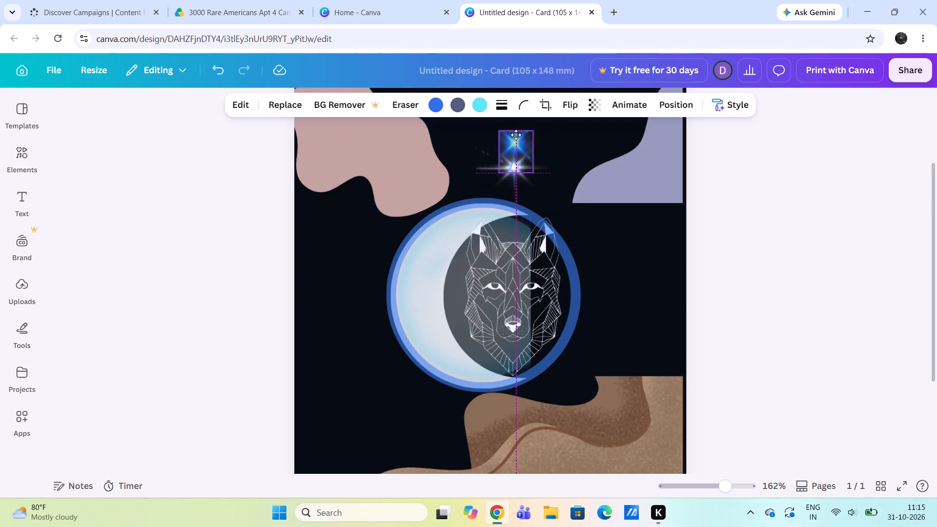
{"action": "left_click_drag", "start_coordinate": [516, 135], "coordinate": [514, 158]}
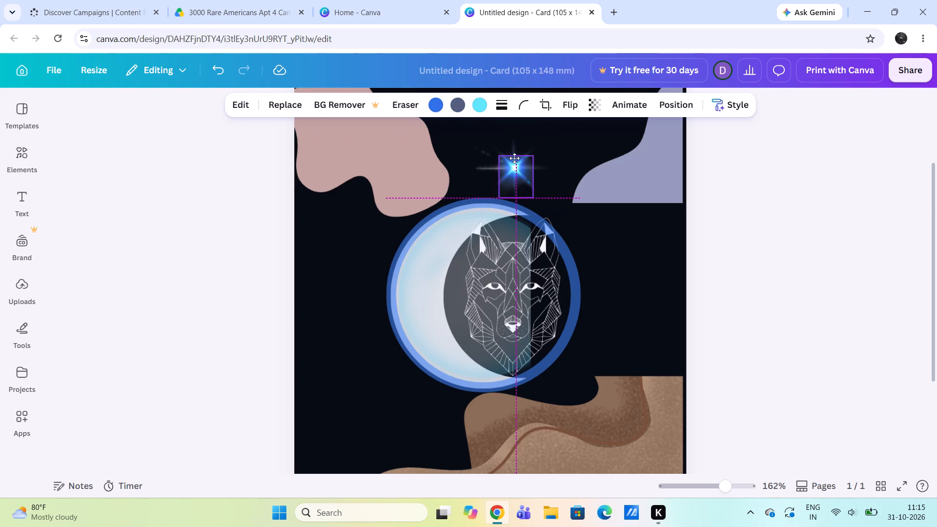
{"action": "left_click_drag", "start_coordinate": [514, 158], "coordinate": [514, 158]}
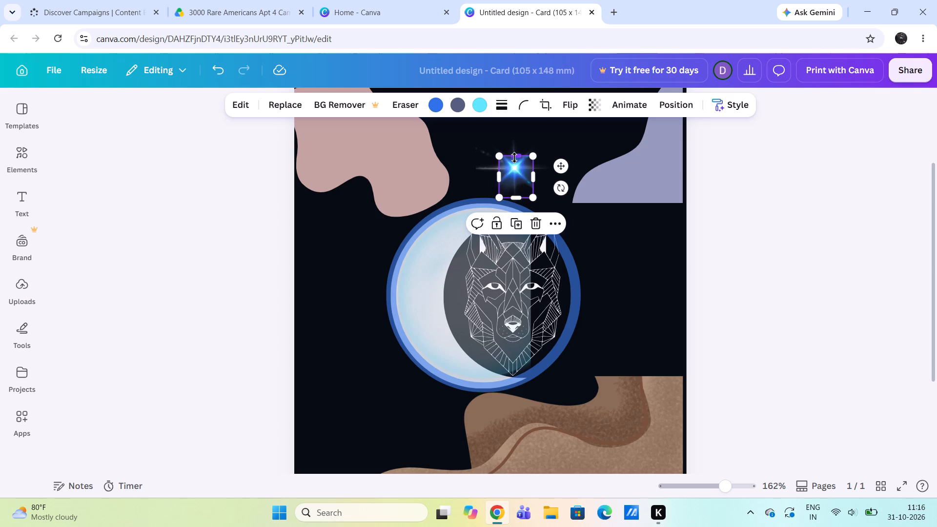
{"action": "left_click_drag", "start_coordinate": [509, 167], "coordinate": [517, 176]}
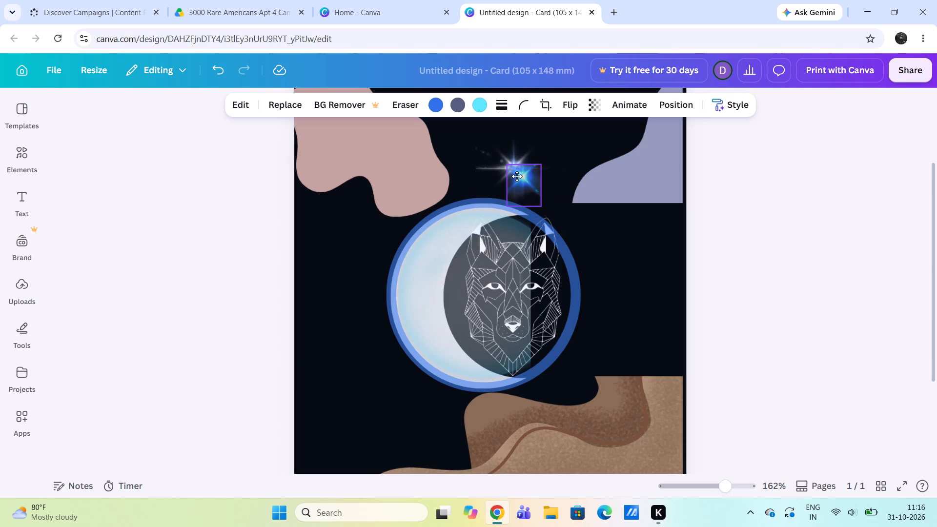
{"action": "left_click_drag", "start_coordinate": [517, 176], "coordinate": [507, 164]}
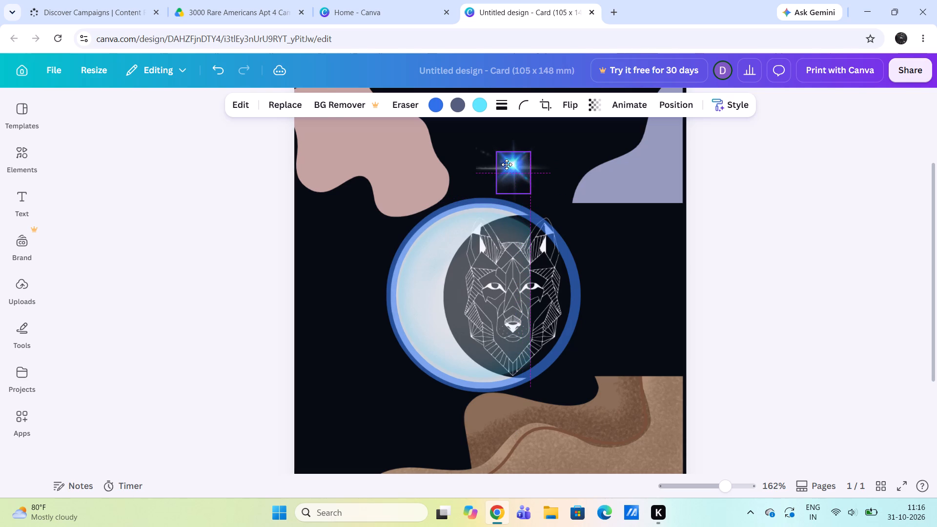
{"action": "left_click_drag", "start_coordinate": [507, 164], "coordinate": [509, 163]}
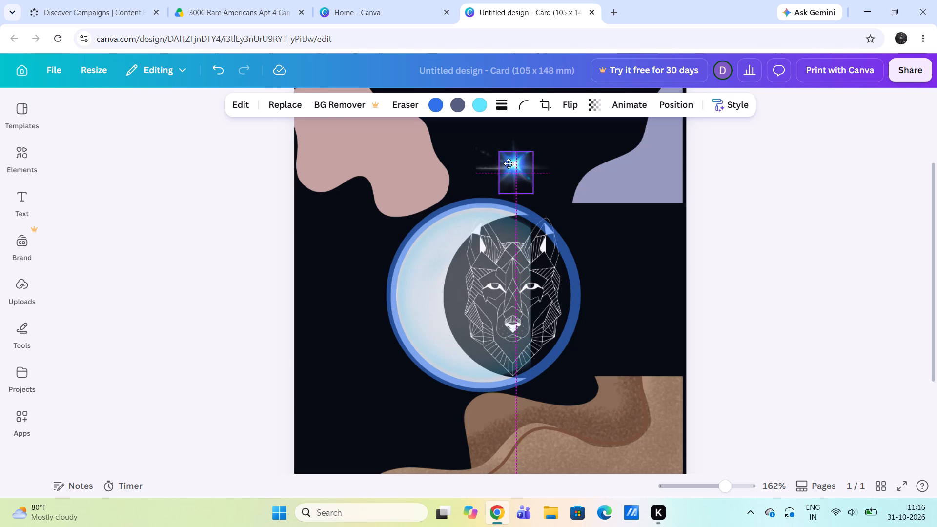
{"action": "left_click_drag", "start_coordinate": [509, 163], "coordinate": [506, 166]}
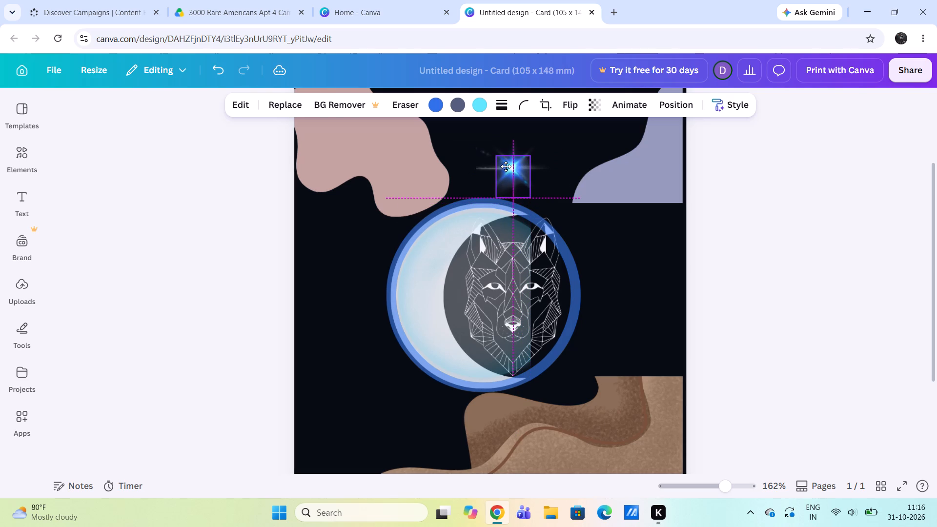
Move the blue star flare down onto the wolf's ear on the crescent side of the emblem.
{"action": "left_click_drag", "start_coordinate": [506, 166], "coordinate": [472, 228]}
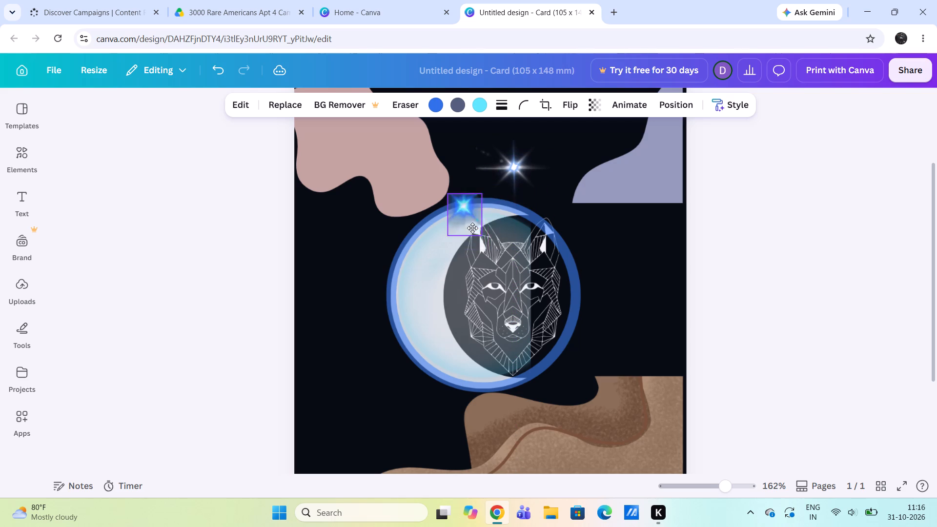
{"action": "left_click_drag", "start_coordinate": [472, 228], "coordinate": [475, 233]}
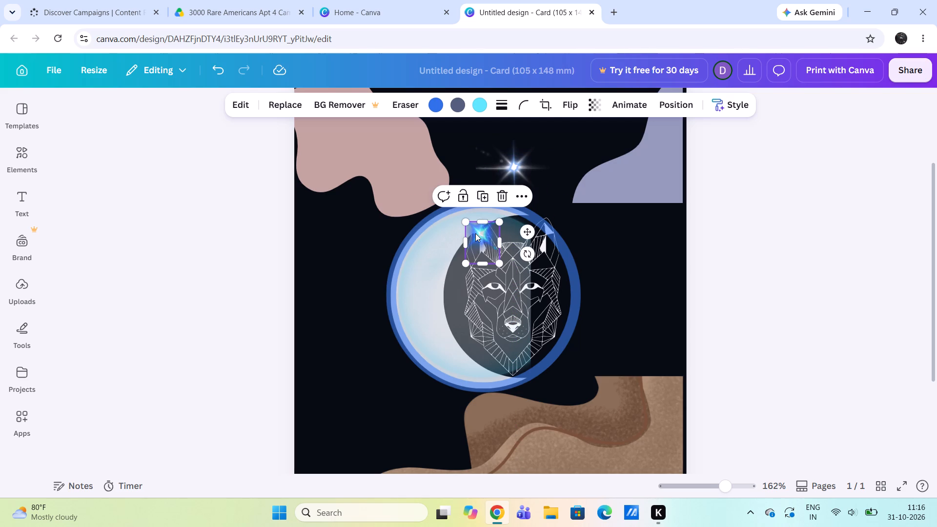
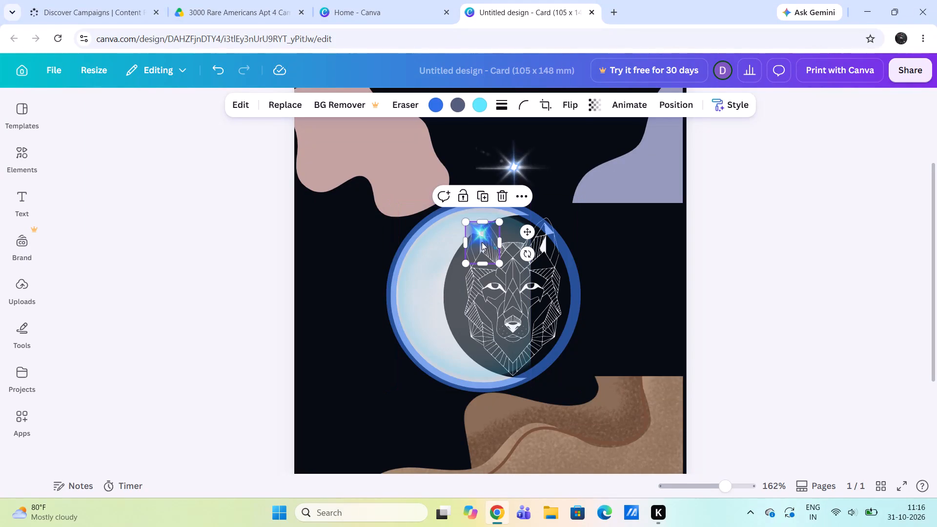
Move the blue star flare from the wolf's ear onto the white flare above the emblem.
{"action": "left_click", "coordinate": [482, 236]}
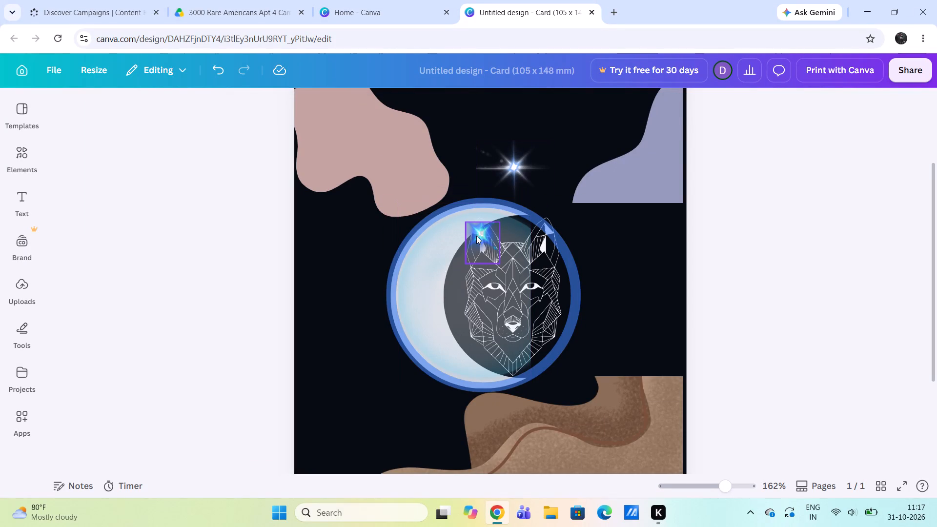
{"action": "left_click", "coordinate": [476, 236]}
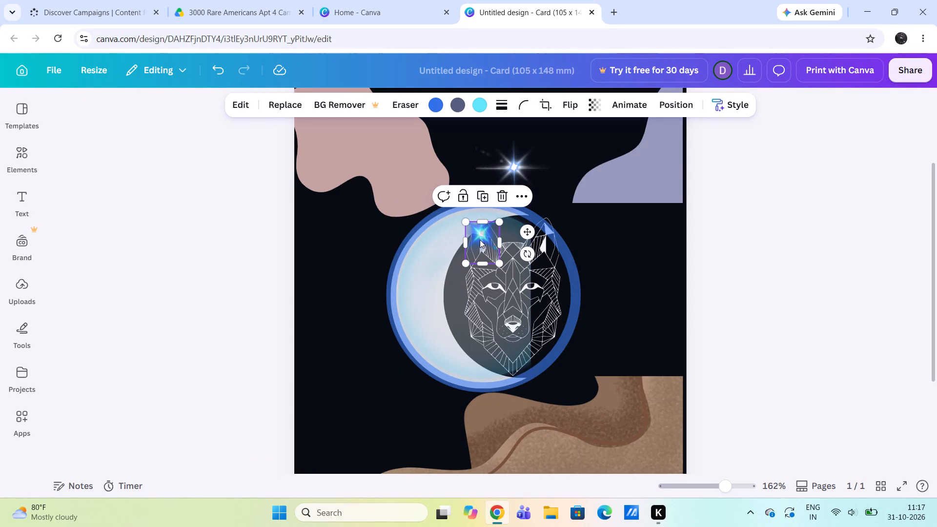
{"action": "left_click_drag", "start_coordinate": [480, 240], "coordinate": [484, 234]}
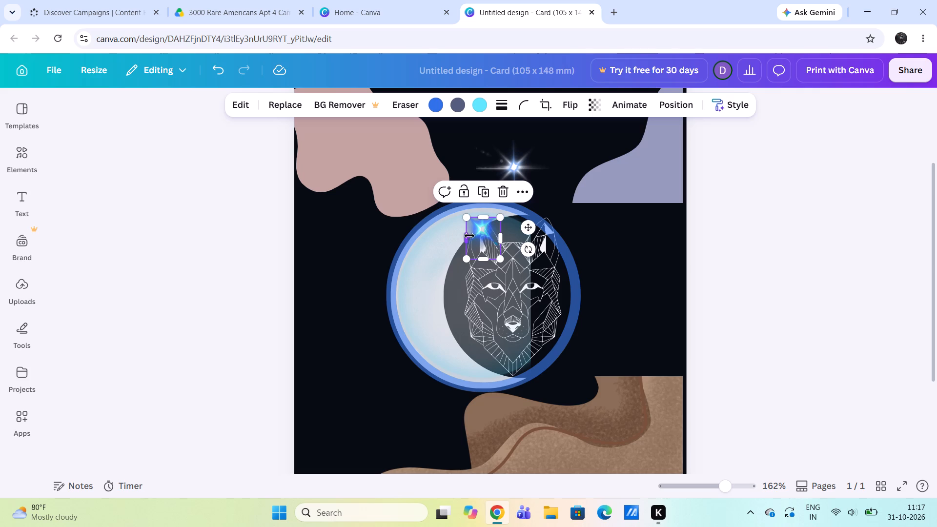
{"action": "left_click_drag", "start_coordinate": [480, 226], "coordinate": [521, 167]}
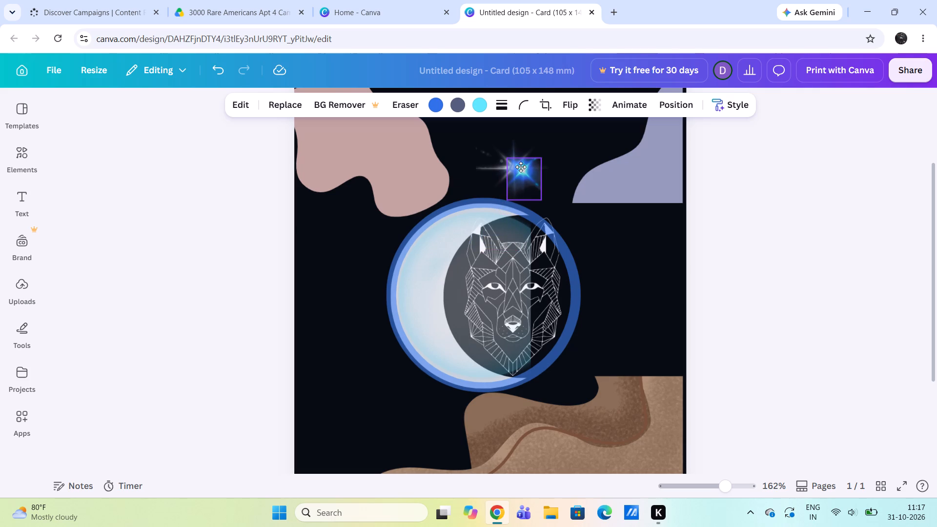
{"action": "left_click_drag", "start_coordinate": [521, 167], "coordinate": [508, 160]}
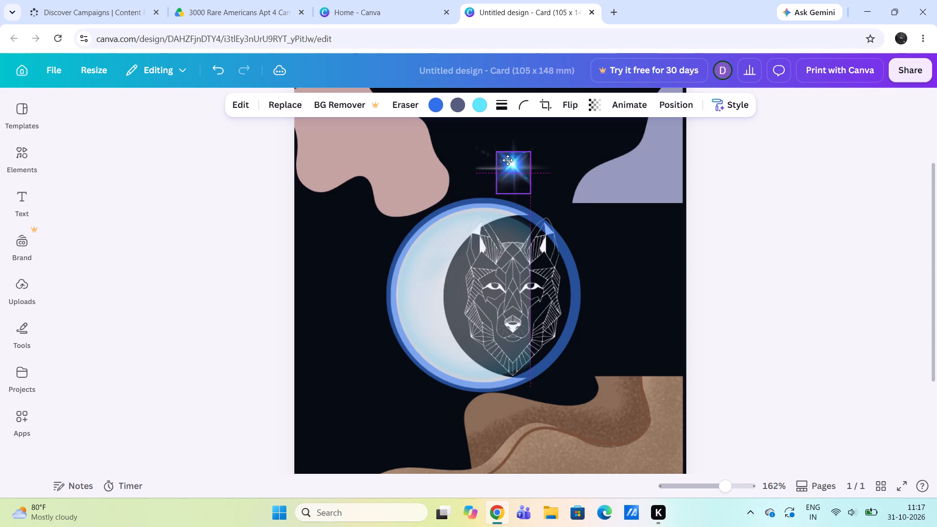
{"action": "left_click_drag", "start_coordinate": [508, 160], "coordinate": [513, 164]}
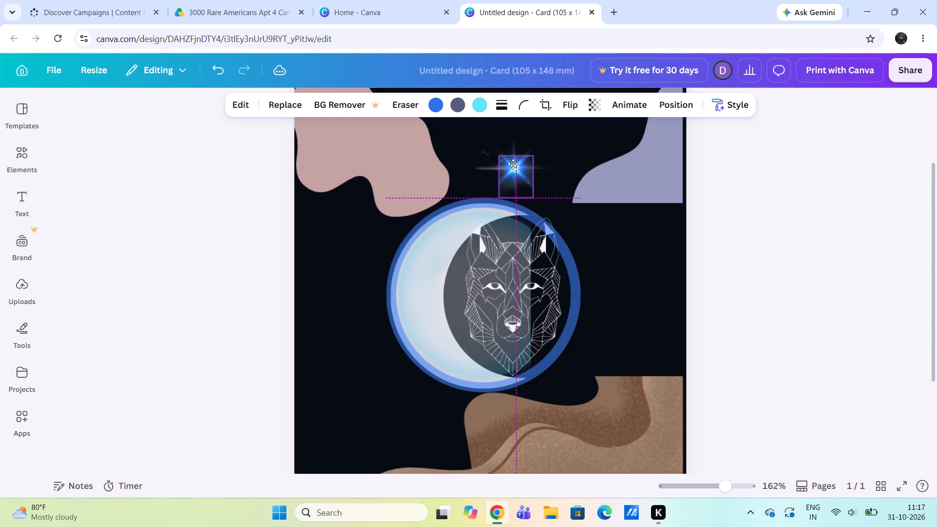
{"action": "left_click_drag", "start_coordinate": [513, 164], "coordinate": [513, 163]}
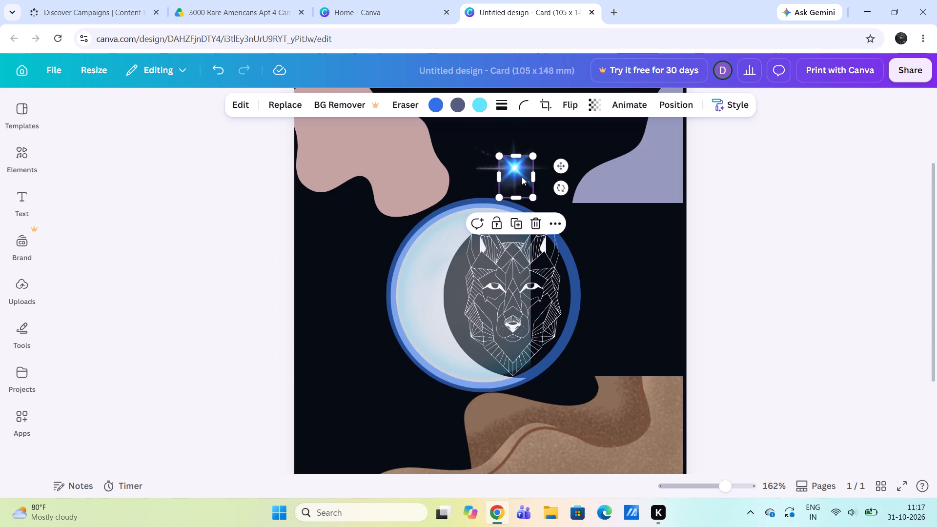
Enlarge the blue star flare slightly and realign its bright centre with the white flare's centre.
{"action": "left_click_drag", "start_coordinate": [502, 157], "coordinate": [497, 152]}
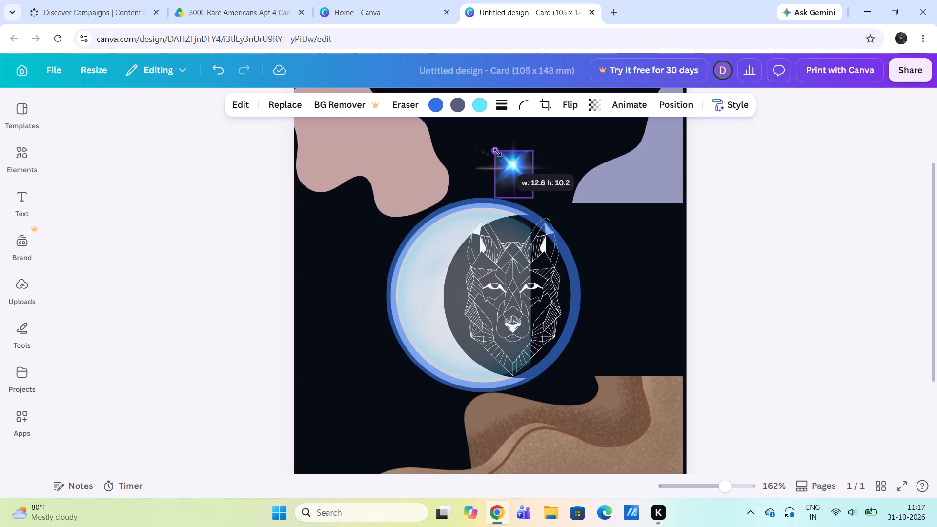
{"action": "left_click_drag", "start_coordinate": [497, 152], "coordinate": [489, 148]}
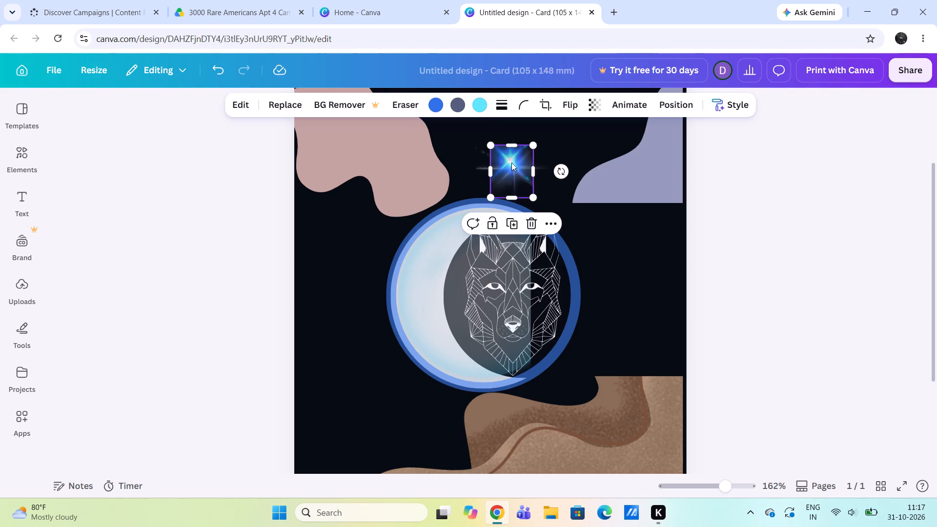
{"action": "left_click", "coordinate": [511, 161]}
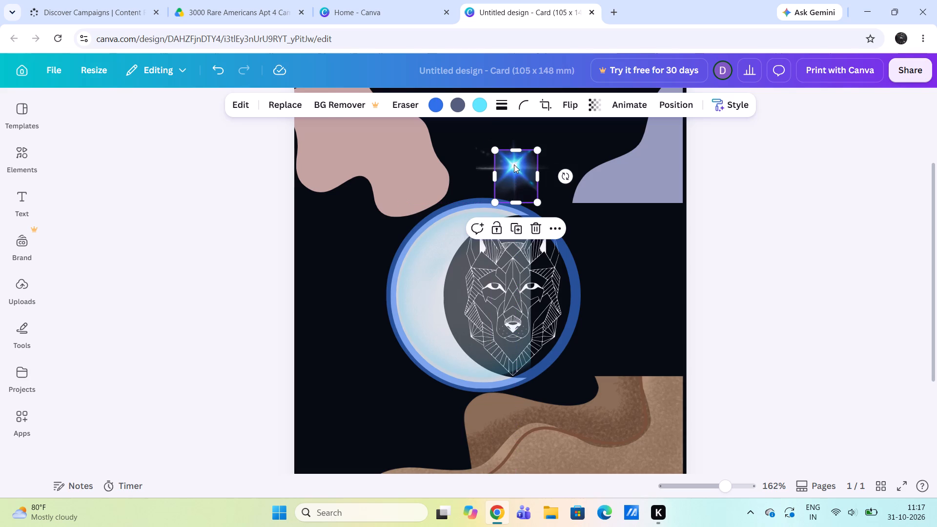
Shrink the pink shape to about 41.6 by 38.7 mm so it pulls back from the emblem's ring.
{"action": "left_click", "coordinate": [409, 176]}
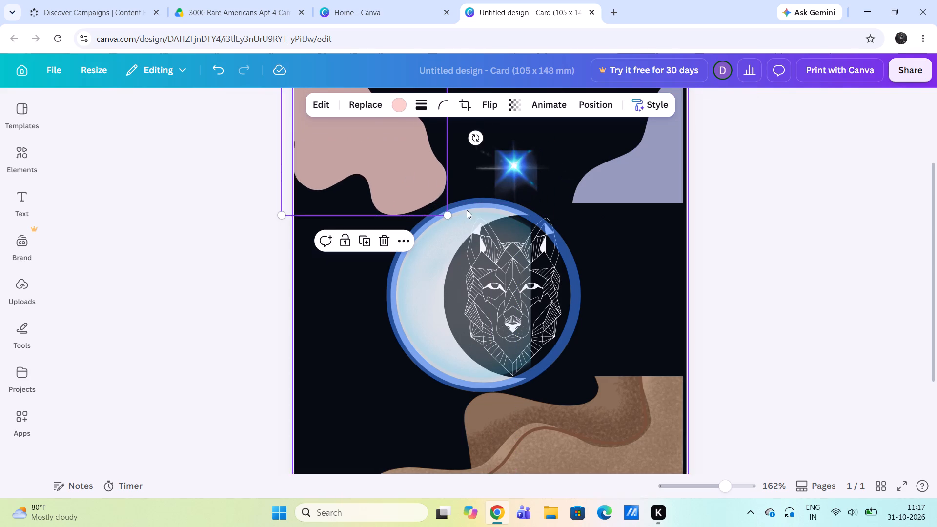
{"action": "left_click_drag", "start_coordinate": [447, 216], "coordinate": [438, 207]}
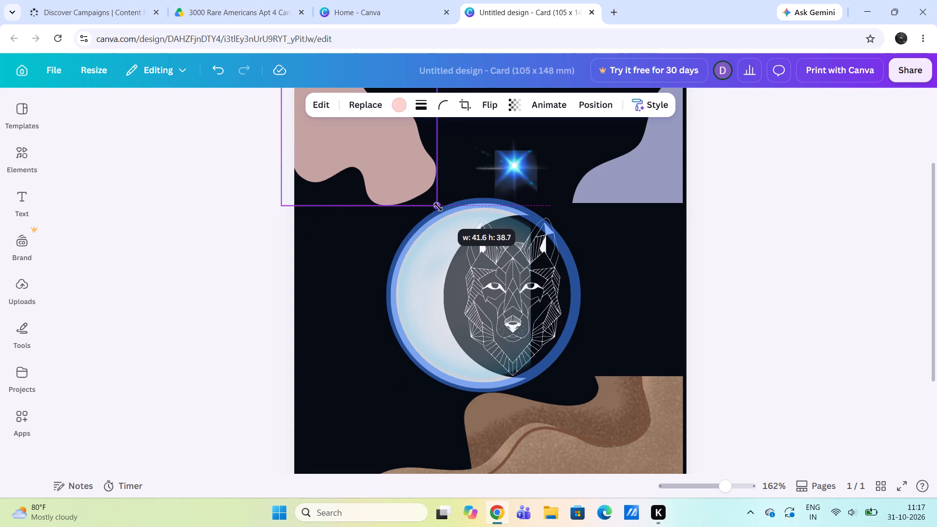
{"action": "left_click_drag", "start_coordinate": [438, 207], "coordinate": [438, 206]}
Move the lavender shape outward so it sits flush with the card's right edge.
{"action": "double_click", "coordinate": [625, 181]}
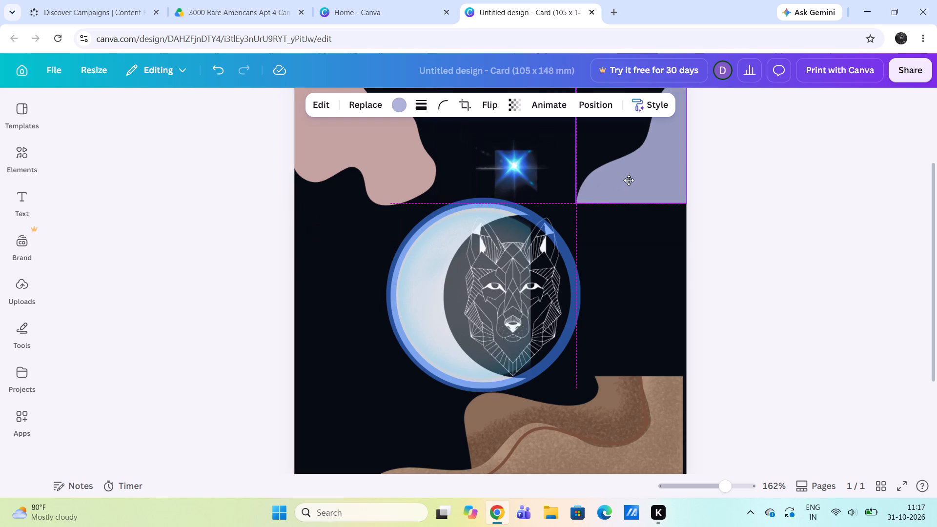
Move the brown textured shape flush with the card's right edge and trim its top to just below the emblem's ring.
{"action": "left_click_drag", "start_coordinate": [590, 409], "coordinate": [561, 420]}
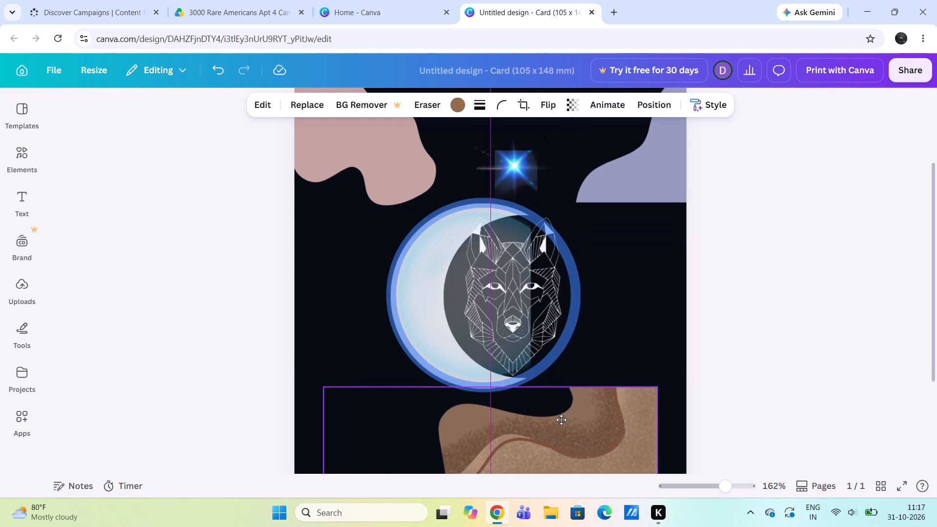
{"action": "left_click_drag", "start_coordinate": [561, 420], "coordinate": [585, 417]}
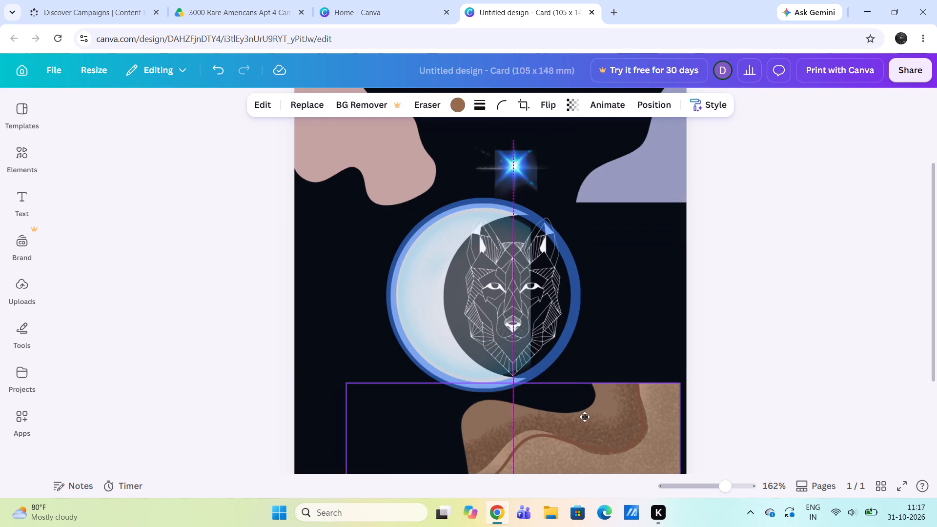
{"action": "left_click_drag", "start_coordinate": [585, 417], "coordinate": [594, 415]}
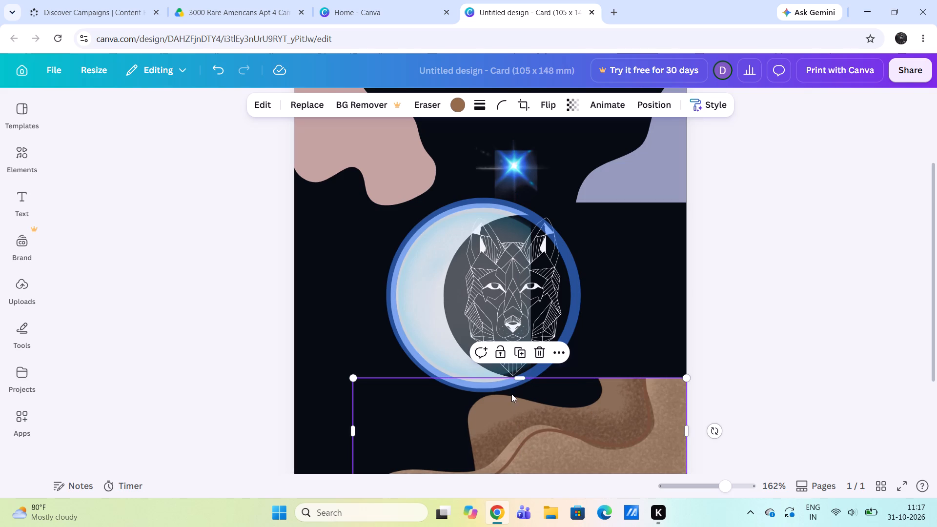
{"action": "left_click_drag", "start_coordinate": [520, 380], "coordinate": [520, 404]}
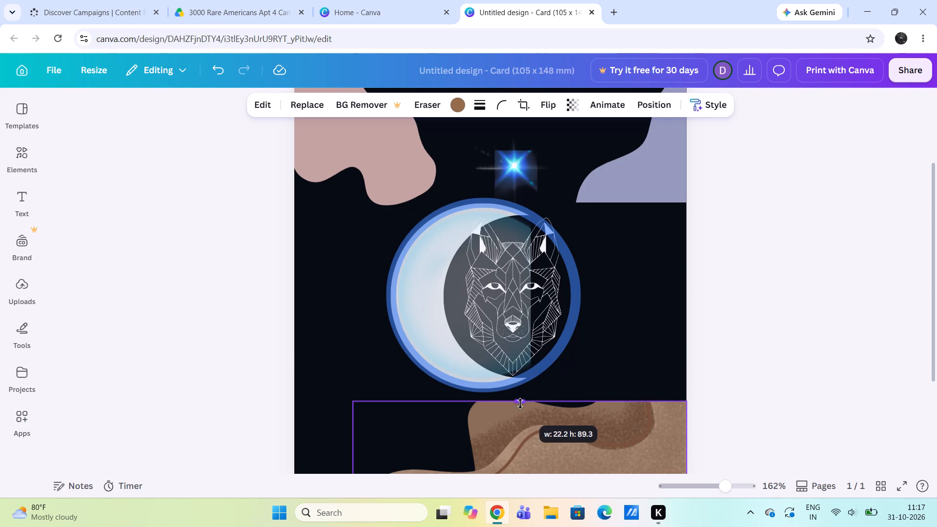
{"action": "left_click_drag", "start_coordinate": [520, 404], "coordinate": [529, 396]}
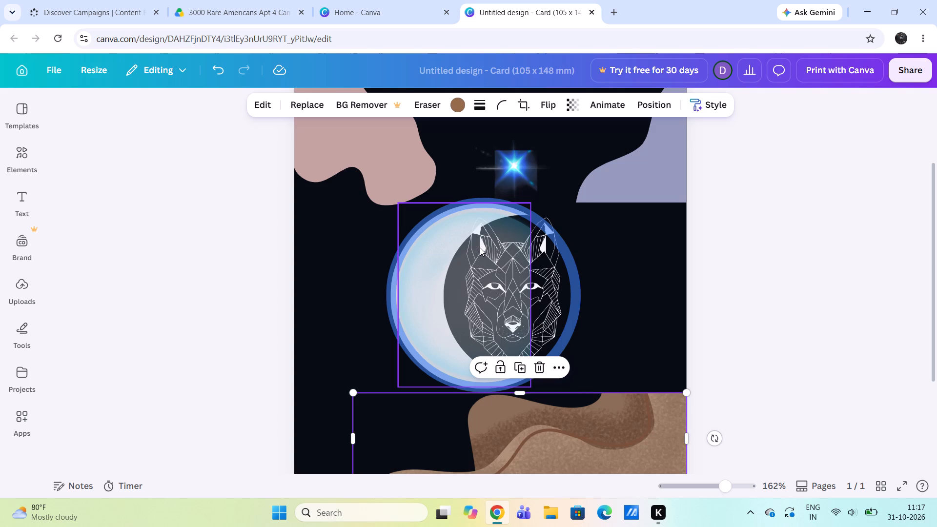
Enlarge the light-blue glow over the crescent to about 51 mm high and shift it into line with the ring.
{"action": "left_click", "coordinate": [449, 252]}
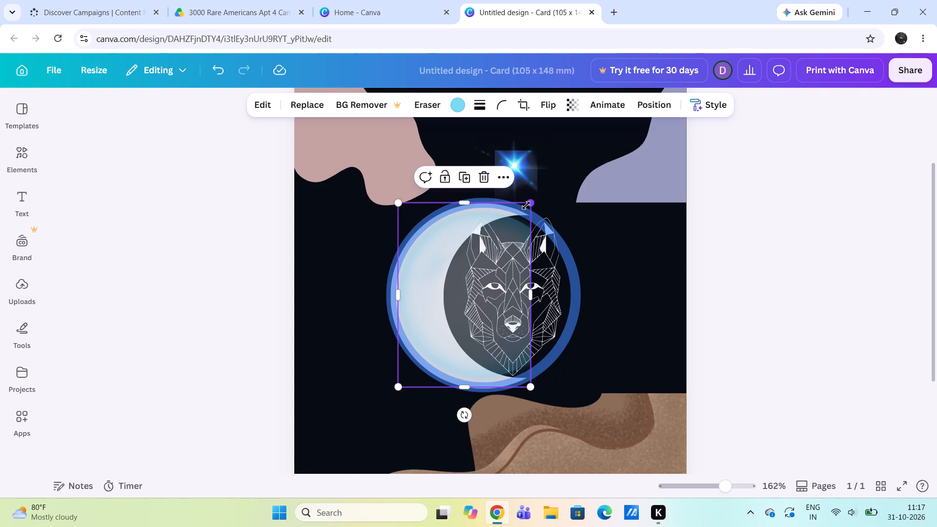
{"action": "left_click", "coordinate": [530, 203]}
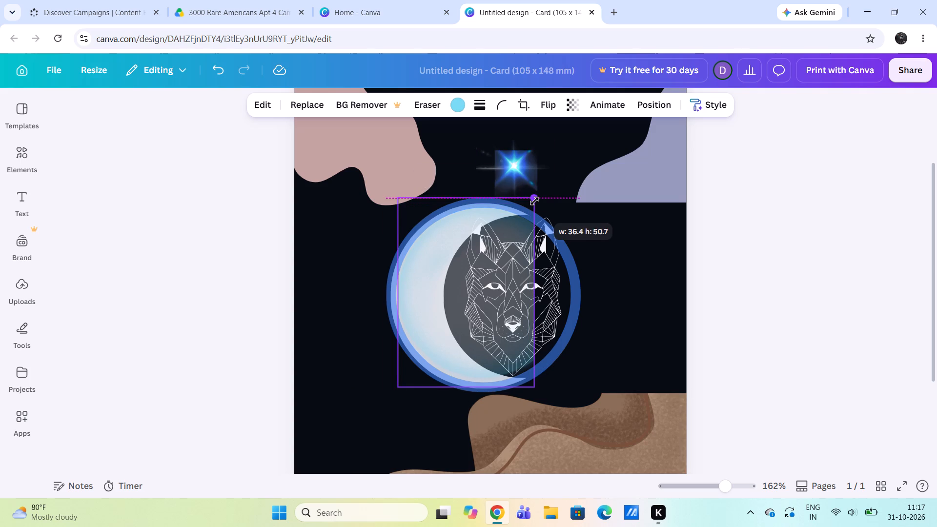
{"action": "left_click", "coordinate": [537, 389]}
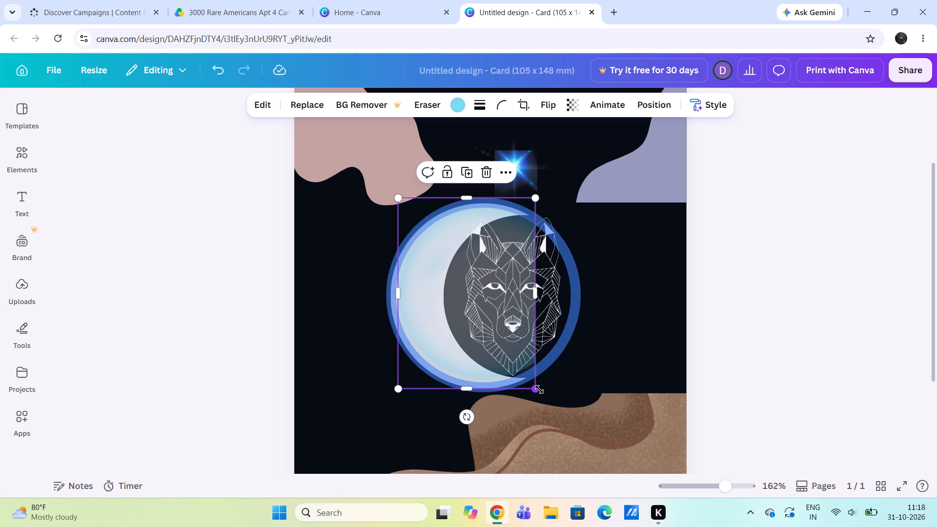
{"action": "left_click", "coordinate": [434, 261]}
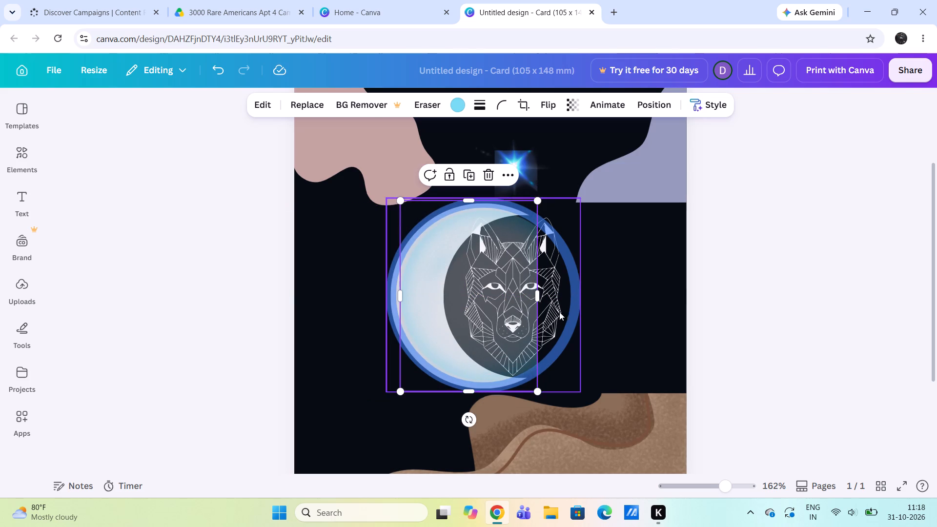
Extend both side edges of the light-blue glow so it also covers the wolf's dark side of the emblem.
{"action": "left_click", "coordinate": [402, 295]}
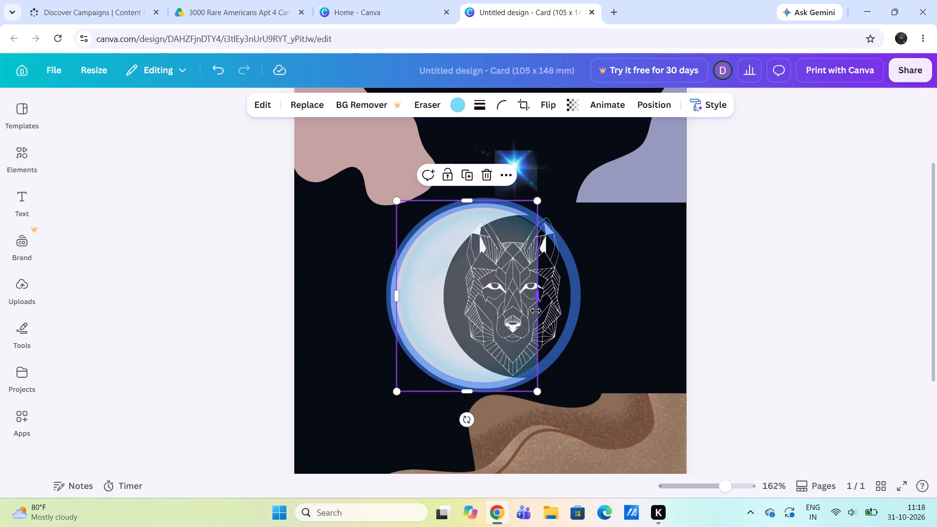
{"action": "left_click_drag", "start_coordinate": [539, 306], "coordinate": [555, 310]}
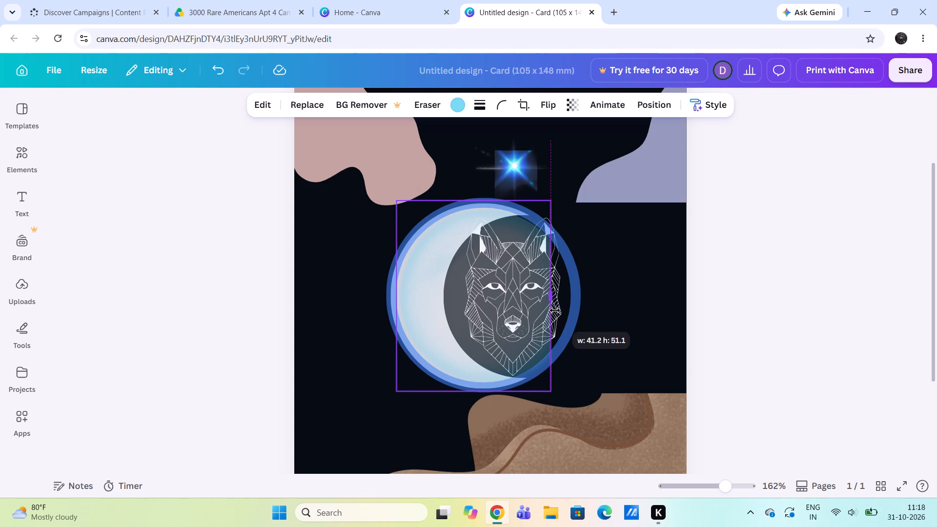
{"action": "left_click_drag", "start_coordinate": [555, 310], "coordinate": [572, 316]}
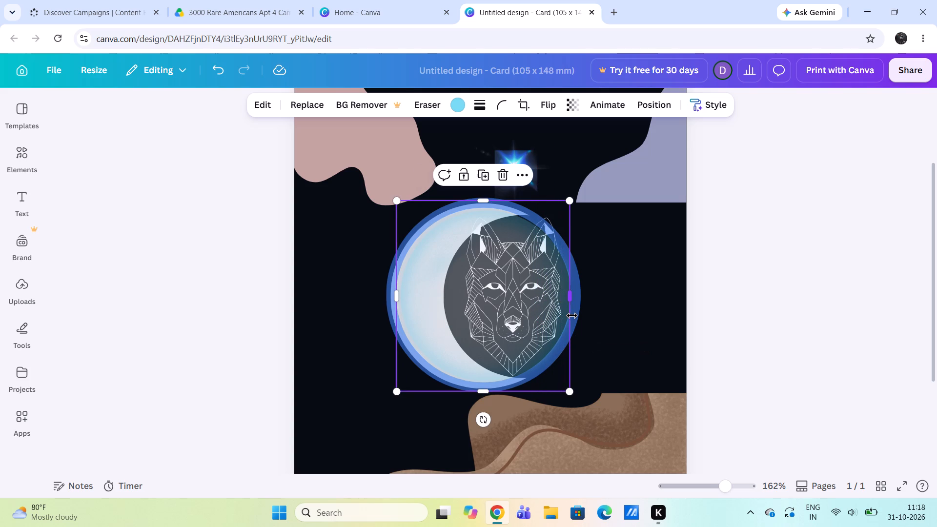
Nudge the light-blue glow vertically to centre it within the blue ring.
{"action": "left_click", "coordinate": [479, 297]}
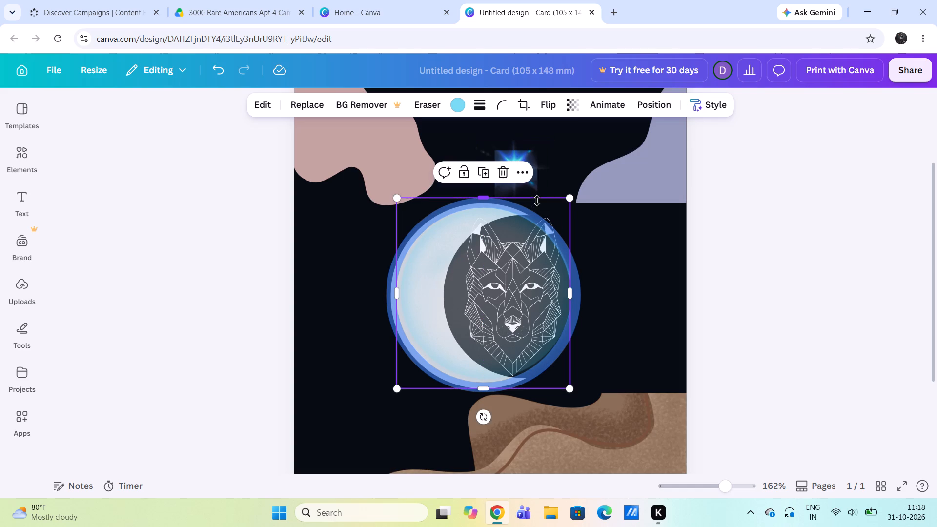
{"action": "left_click", "coordinate": [570, 200]}
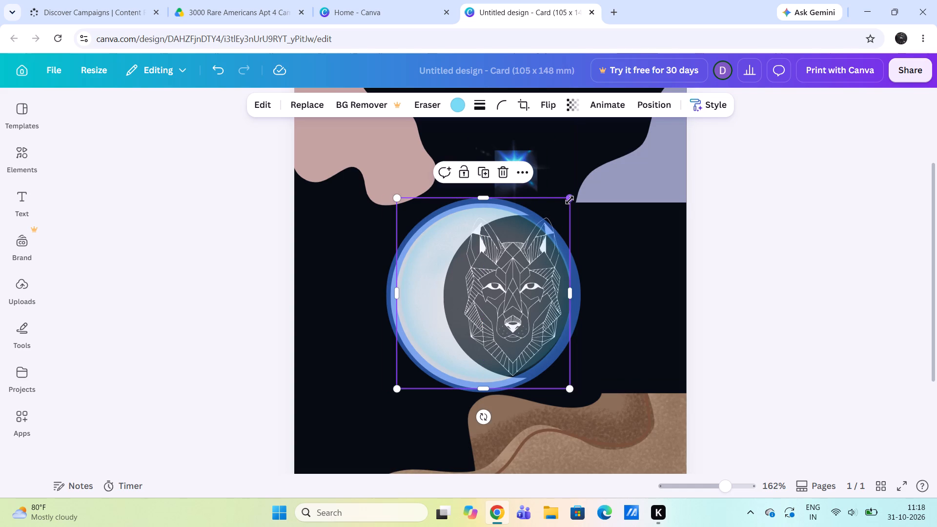
{"action": "left_click", "coordinate": [570, 198]}
{"action": "left_click", "coordinate": [514, 274]}
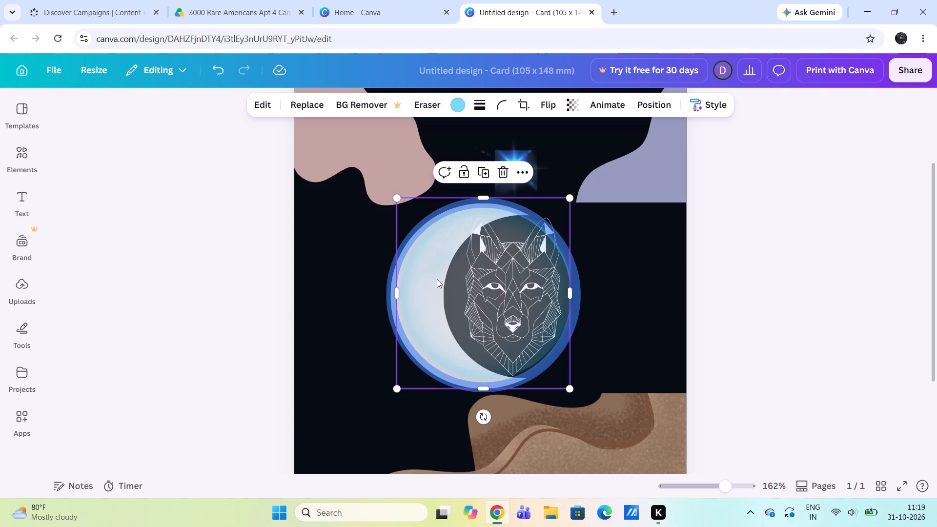
{"action": "left_click", "coordinate": [434, 278]}
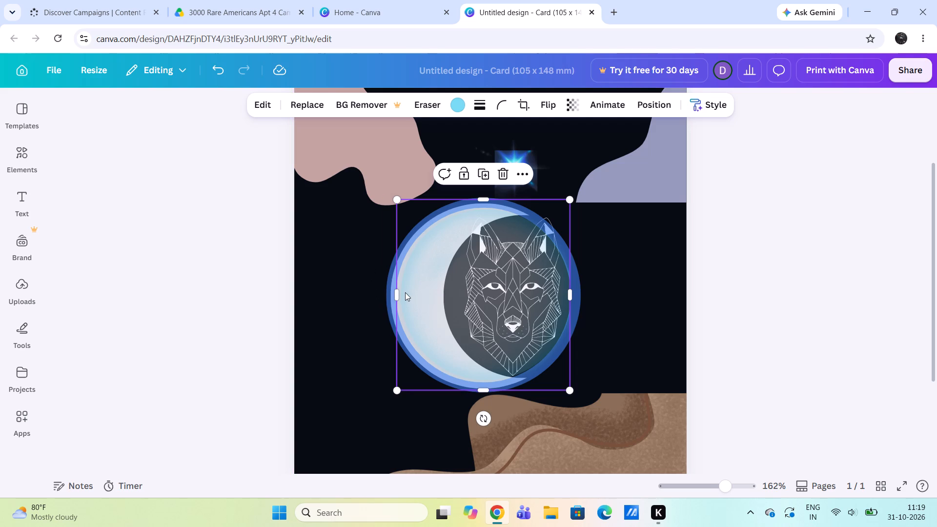
Adjust the crescent-side edge of the light-blue glow to meet the blue ring, making the glow about 49 mm wide.
{"action": "left_click_drag", "start_coordinate": [399, 293], "coordinate": [364, 314]}
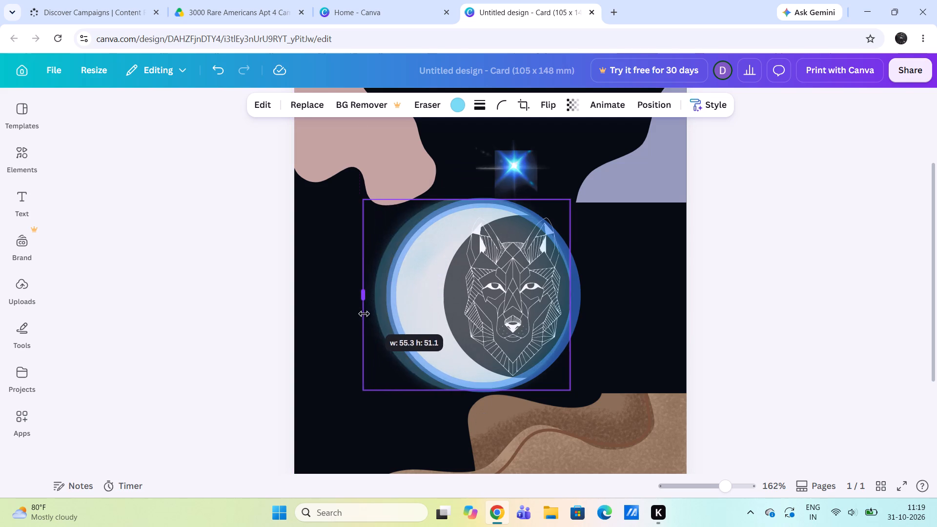
{"action": "left_click_drag", "start_coordinate": [364, 314], "coordinate": [363, 345]}
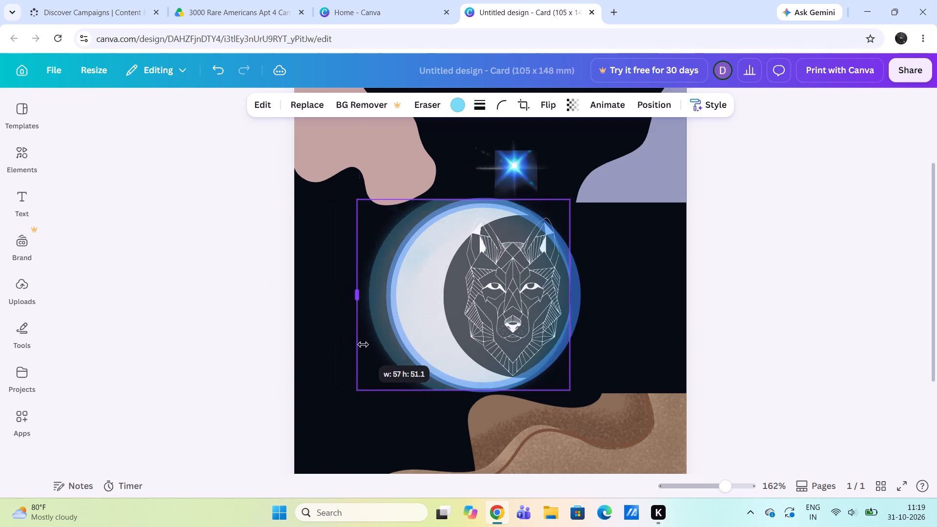
{"action": "left_click_drag", "start_coordinate": [363, 345], "coordinate": [404, 339]}
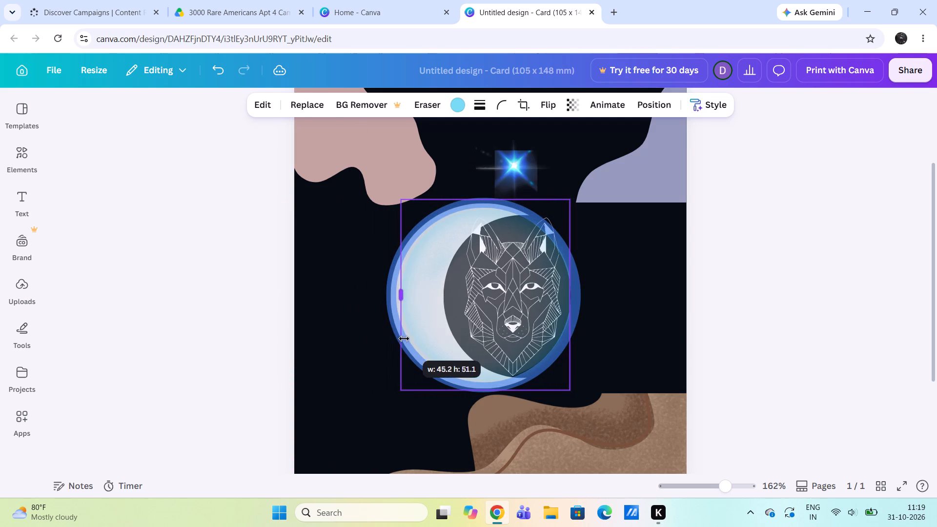
{"action": "left_click_drag", "start_coordinate": [404, 339], "coordinate": [397, 356]}
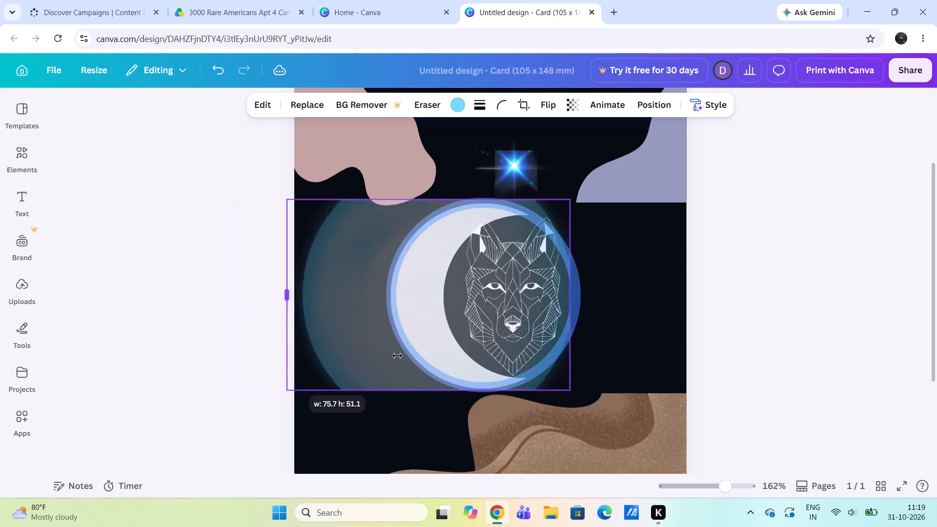
{"action": "left_click_drag", "start_coordinate": [397, 356], "coordinate": [383, 306]}
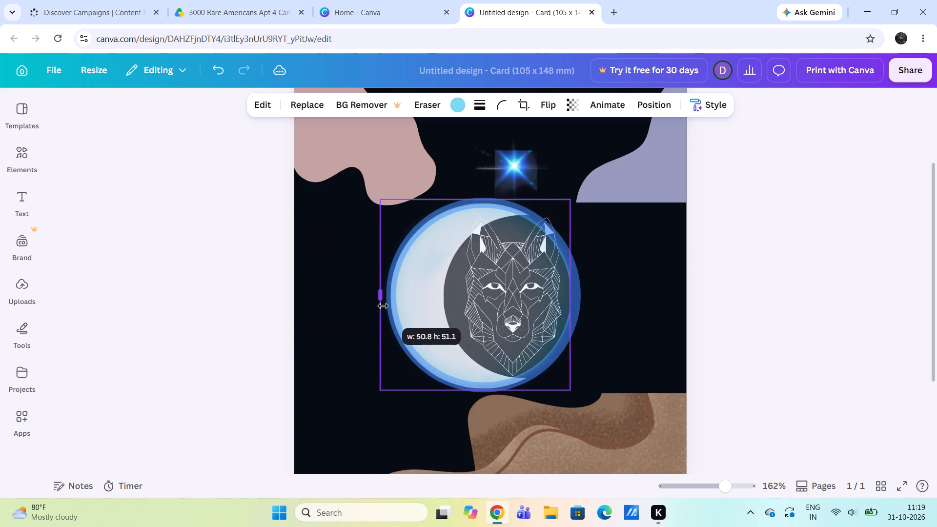
{"action": "left_click_drag", "start_coordinate": [383, 306], "coordinate": [390, 305]}
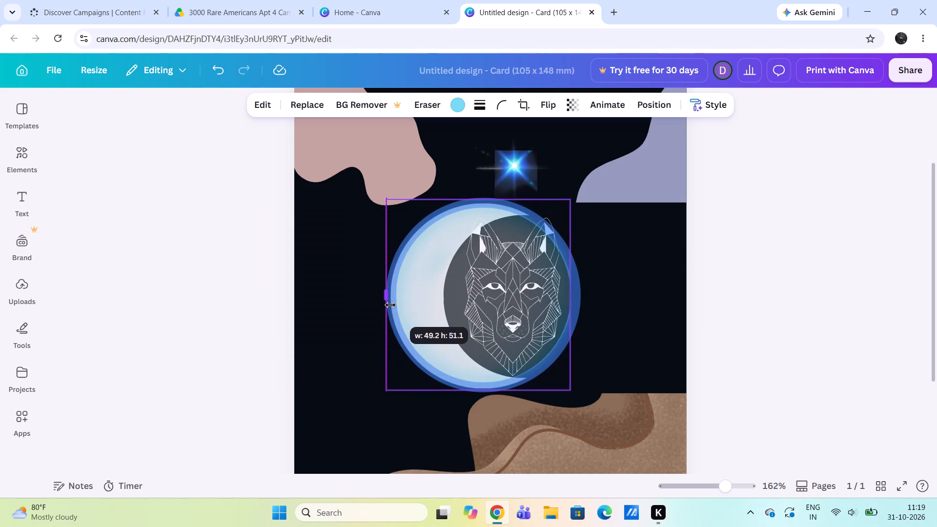
{"action": "left_click_drag", "start_coordinate": [390, 305], "coordinate": [387, 306]}
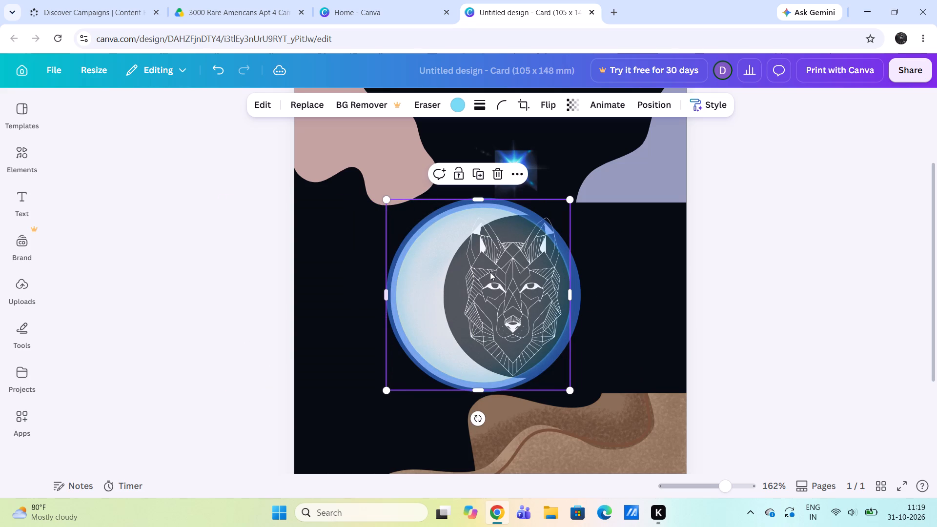
Extend the light-blue glow's wolf-side edge and shift the glow sideways so it spans the blue ring's width.
{"action": "left_click", "coordinate": [435, 278]}
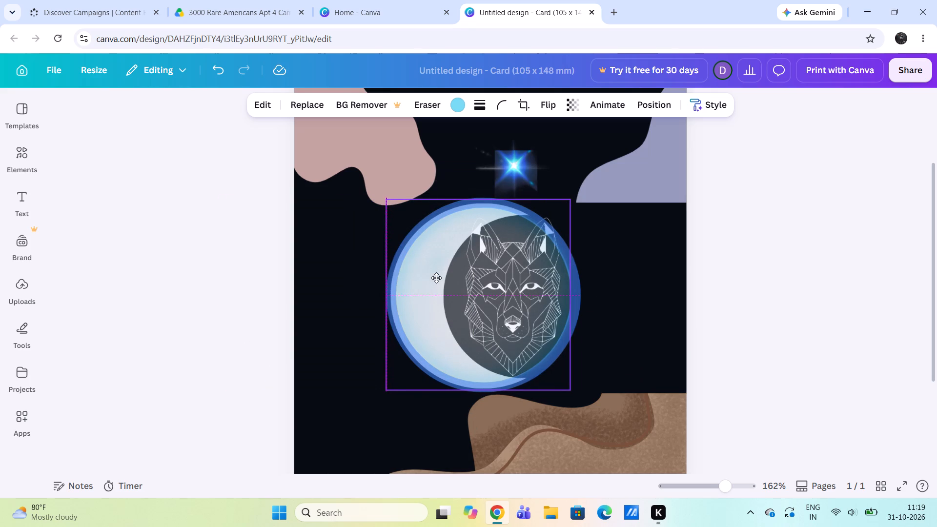
{"action": "left_click", "coordinate": [436, 278]}
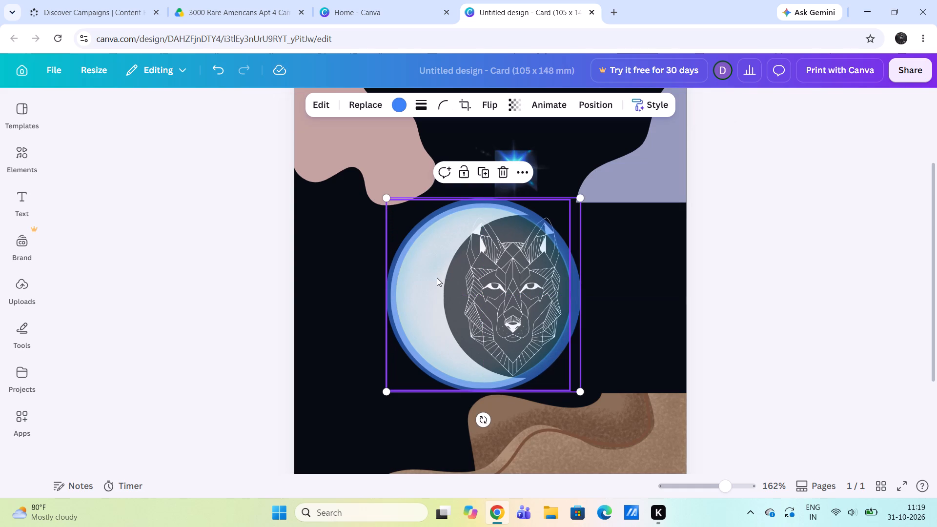
{"action": "left_click", "coordinate": [434, 278]}
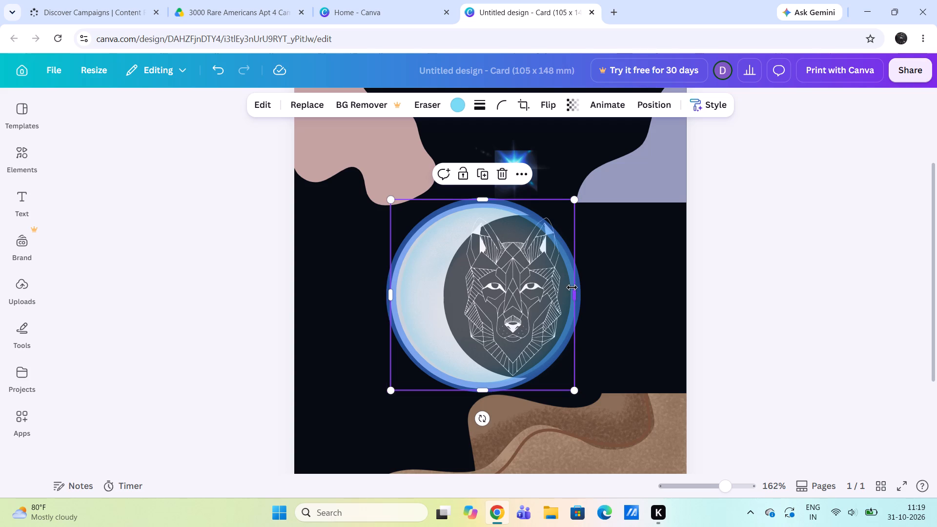
{"action": "left_click_drag", "start_coordinate": [573, 288], "coordinate": [579, 289]}
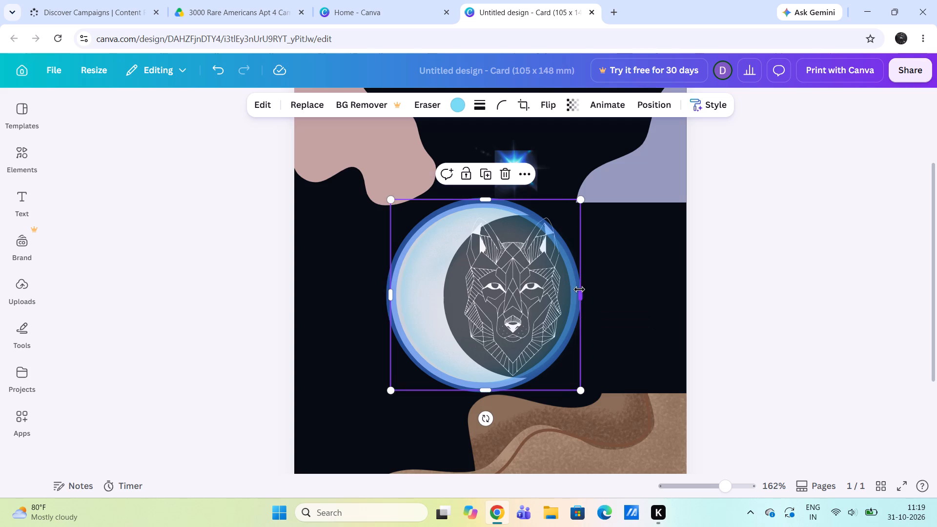
{"action": "left_click", "coordinate": [441, 276]}
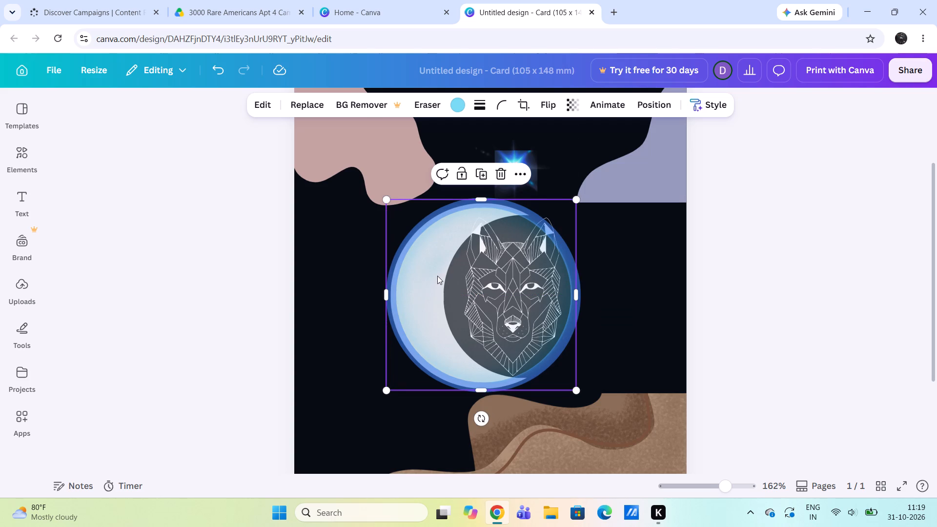
Move the bright blue star flare onto the crescent's upper part, shrink it and trim its bottom edge close to the star.
{"action": "left_click_drag", "start_coordinate": [530, 157], "coordinate": [530, 162]}
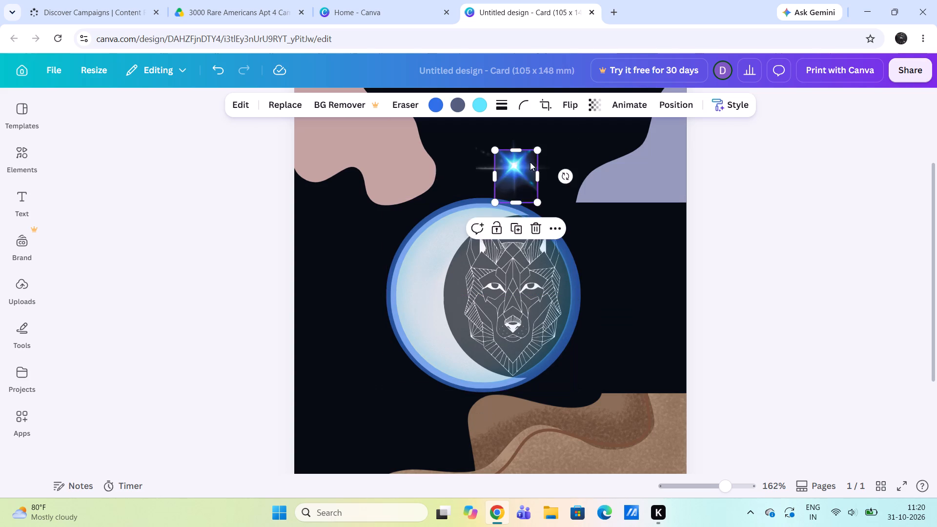
{"action": "left_click_drag", "start_coordinate": [530, 162], "coordinate": [459, 227]}
{"action": "left_click_drag", "start_coordinate": [468, 220], "coordinate": [467, 223]}
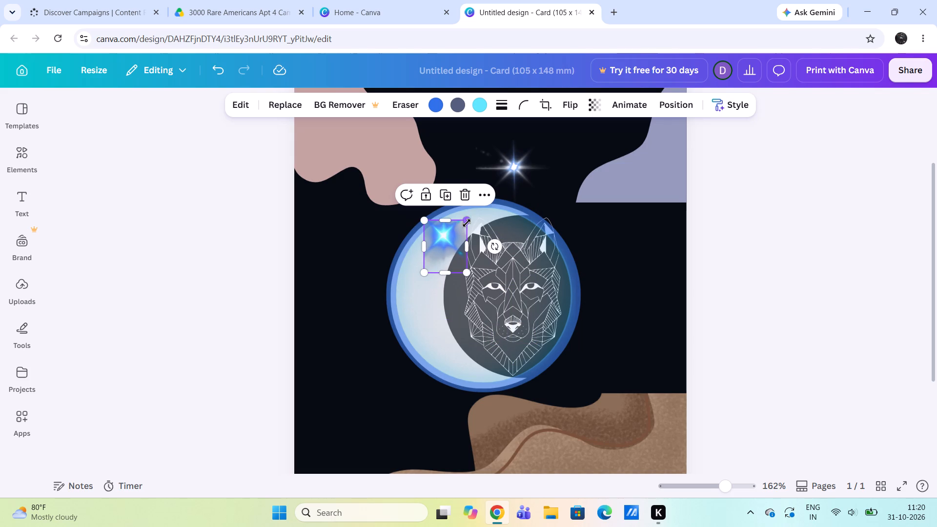
{"action": "left_click_drag", "start_coordinate": [467, 223], "coordinate": [460, 232]}
{"action": "left_click_drag", "start_coordinate": [443, 272], "coordinate": [443, 269]}
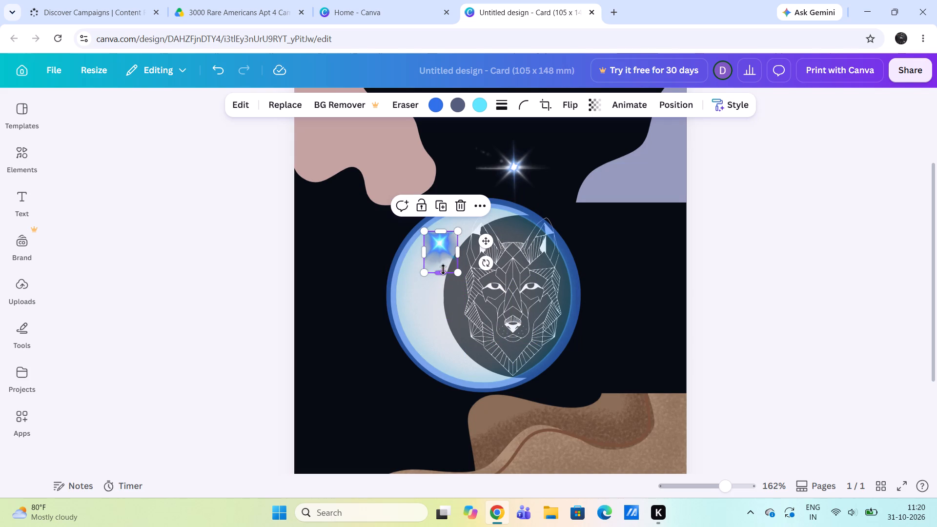
{"action": "left_click_drag", "start_coordinate": [443, 269], "coordinate": [445, 262]}
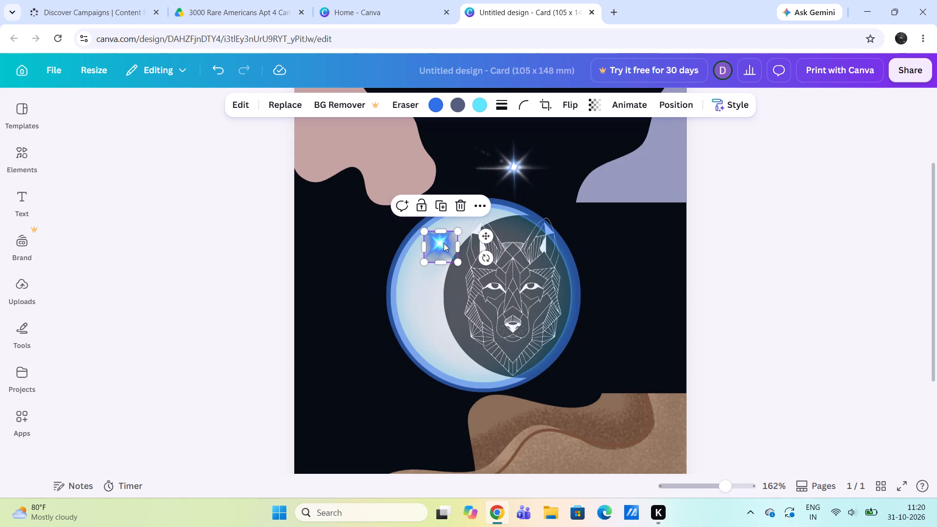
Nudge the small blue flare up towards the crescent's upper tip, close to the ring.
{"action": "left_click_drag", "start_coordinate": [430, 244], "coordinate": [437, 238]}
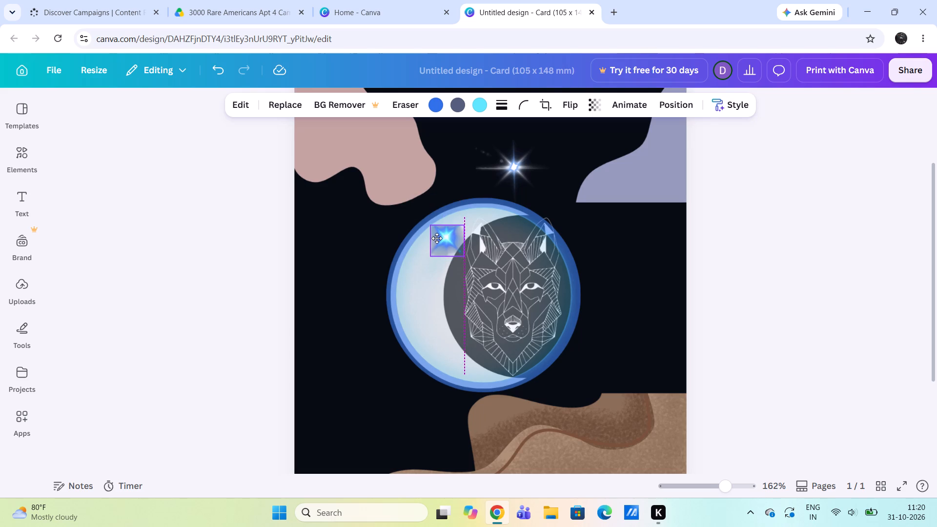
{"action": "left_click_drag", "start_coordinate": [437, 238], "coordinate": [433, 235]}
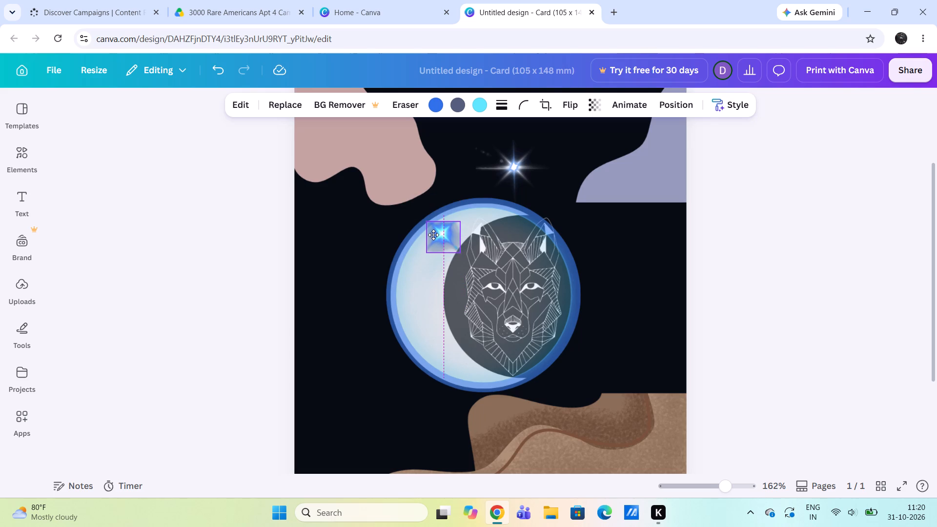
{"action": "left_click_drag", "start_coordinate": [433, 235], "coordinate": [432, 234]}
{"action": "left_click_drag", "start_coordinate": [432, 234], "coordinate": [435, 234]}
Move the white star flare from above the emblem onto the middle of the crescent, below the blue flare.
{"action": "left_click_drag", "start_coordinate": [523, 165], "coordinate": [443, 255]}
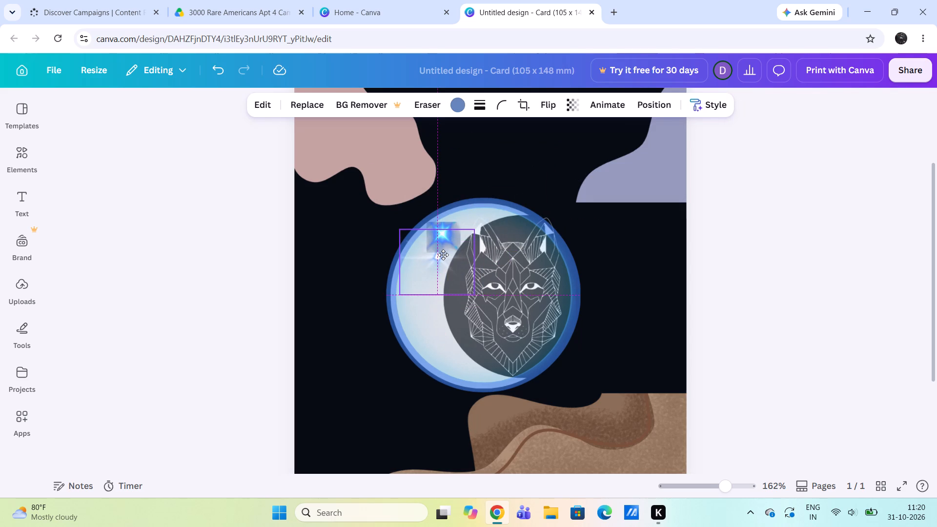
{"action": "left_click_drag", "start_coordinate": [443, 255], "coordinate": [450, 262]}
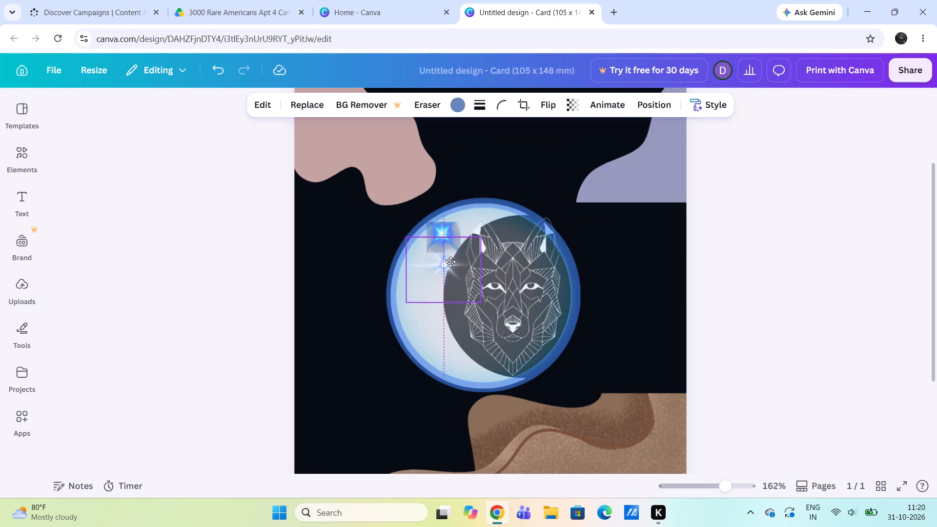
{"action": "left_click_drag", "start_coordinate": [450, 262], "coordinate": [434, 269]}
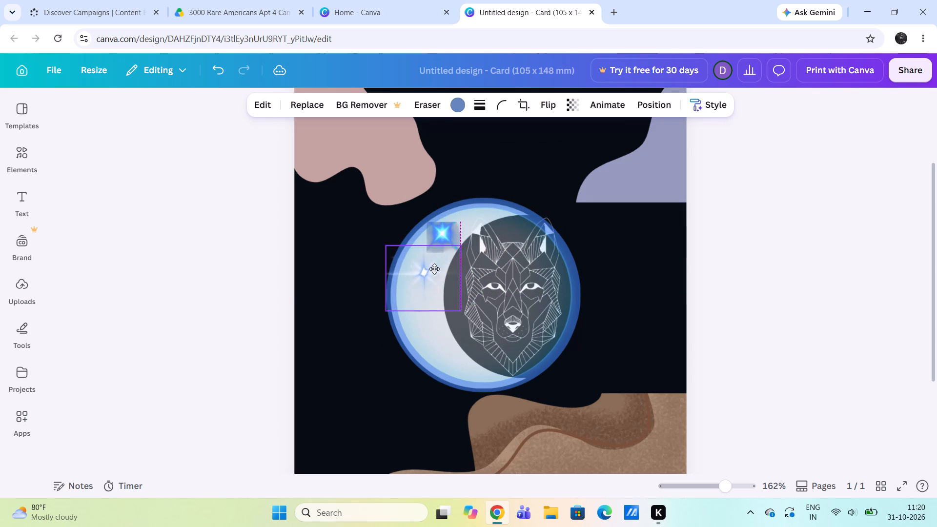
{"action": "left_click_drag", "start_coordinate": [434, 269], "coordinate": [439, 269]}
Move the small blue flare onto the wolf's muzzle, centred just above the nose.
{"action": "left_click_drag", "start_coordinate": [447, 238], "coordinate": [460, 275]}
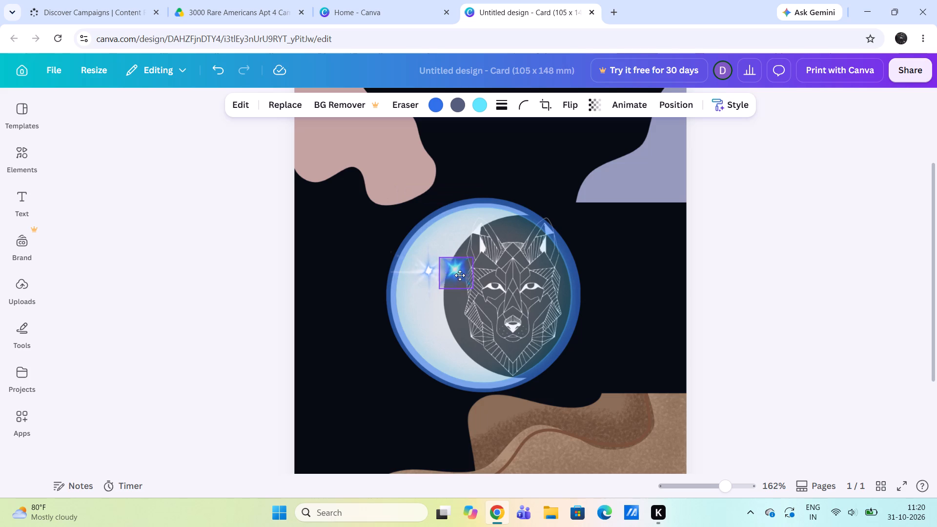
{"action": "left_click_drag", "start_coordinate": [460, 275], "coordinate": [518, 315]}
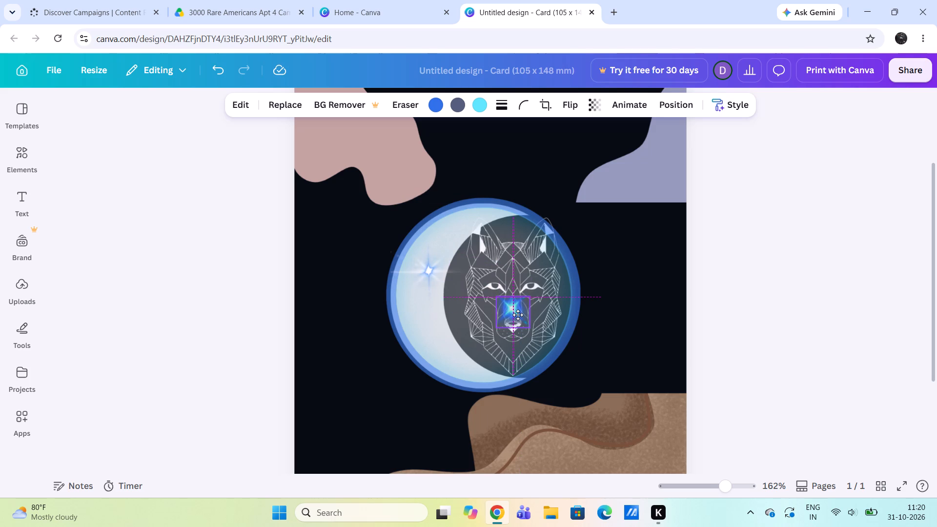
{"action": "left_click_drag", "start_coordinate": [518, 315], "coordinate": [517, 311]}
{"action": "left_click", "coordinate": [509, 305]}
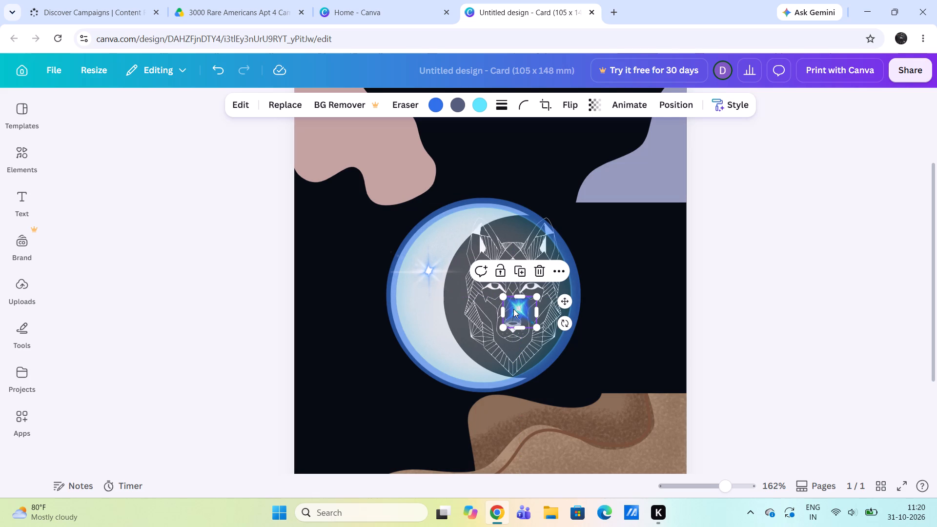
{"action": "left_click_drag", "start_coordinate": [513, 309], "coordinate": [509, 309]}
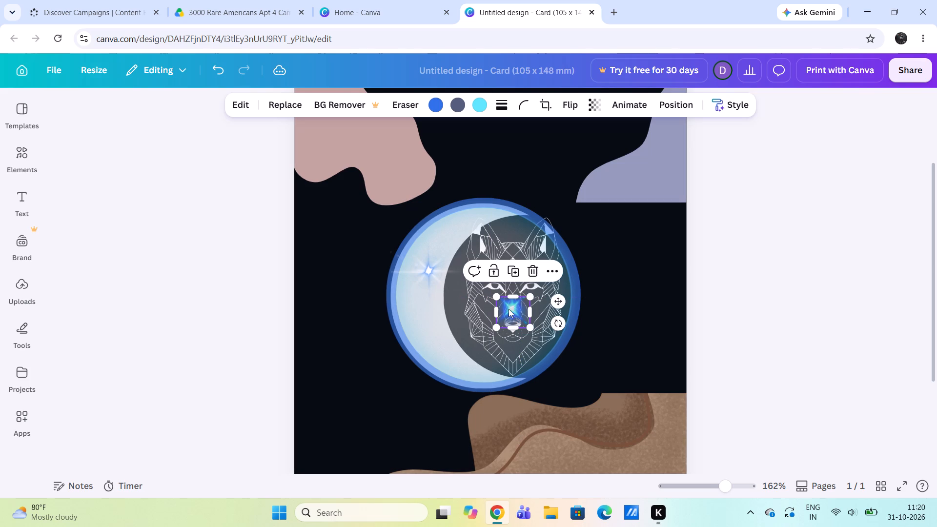
Move the white star flare onto the wolf's forehead, centred just above the eyes.
{"action": "left_click_drag", "start_coordinate": [432, 281], "coordinate": [512, 315]}
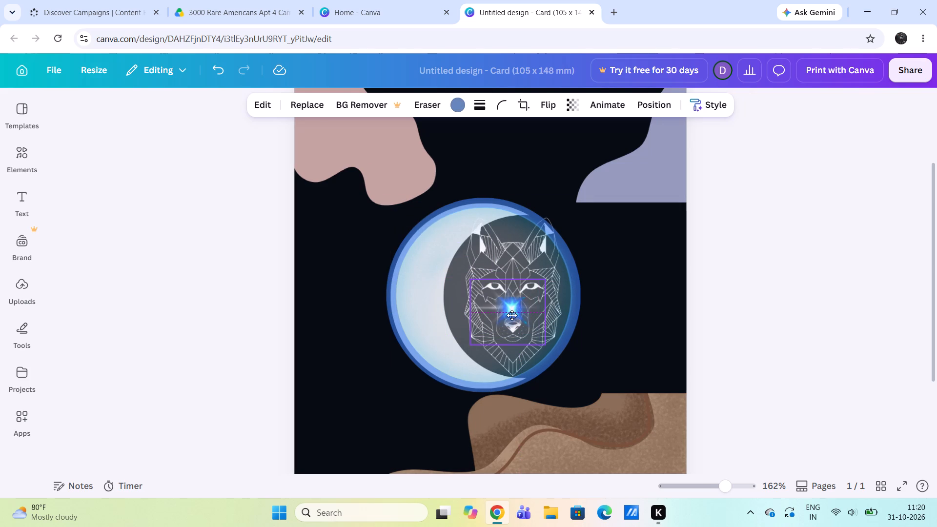
{"action": "left_click_drag", "start_coordinate": [512, 315], "coordinate": [512, 302]}
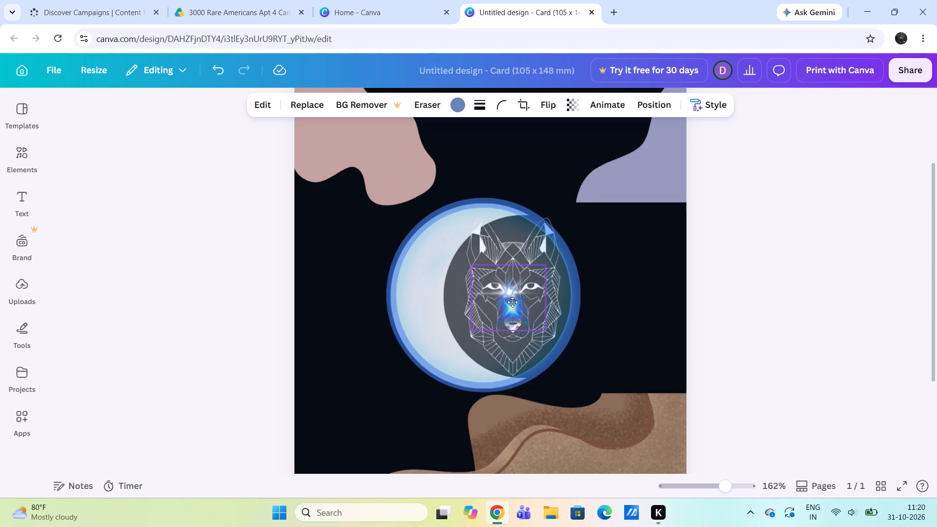
{"action": "left_click_drag", "start_coordinate": [512, 302], "coordinate": [513, 285]}
{"action": "left_click", "coordinate": [509, 276]}
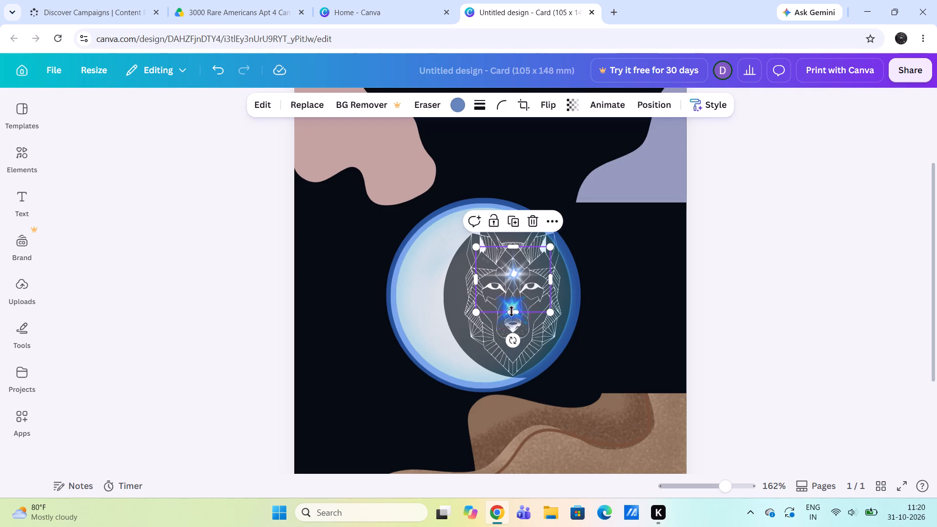
{"action": "left_click_drag", "start_coordinate": [512, 307], "coordinate": [512, 293]}
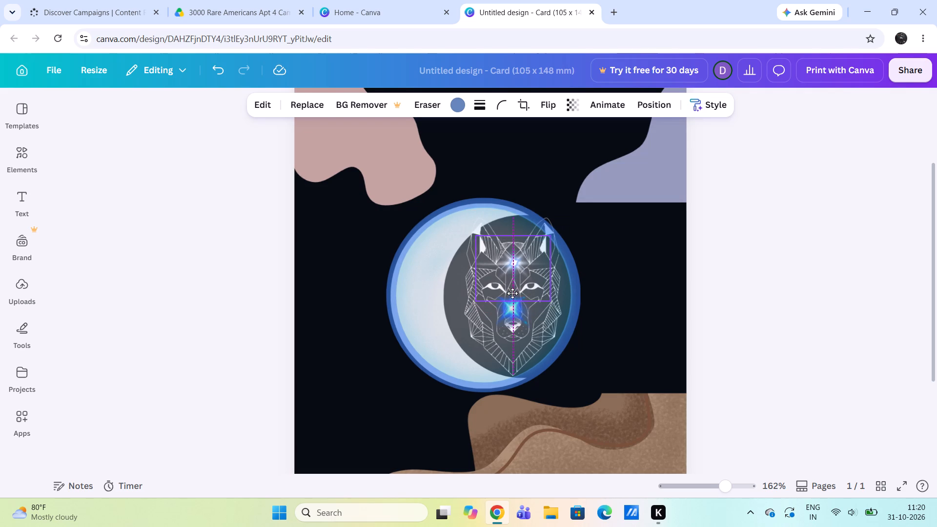
{"action": "left_click_drag", "start_coordinate": [512, 293], "coordinate": [512, 303]}
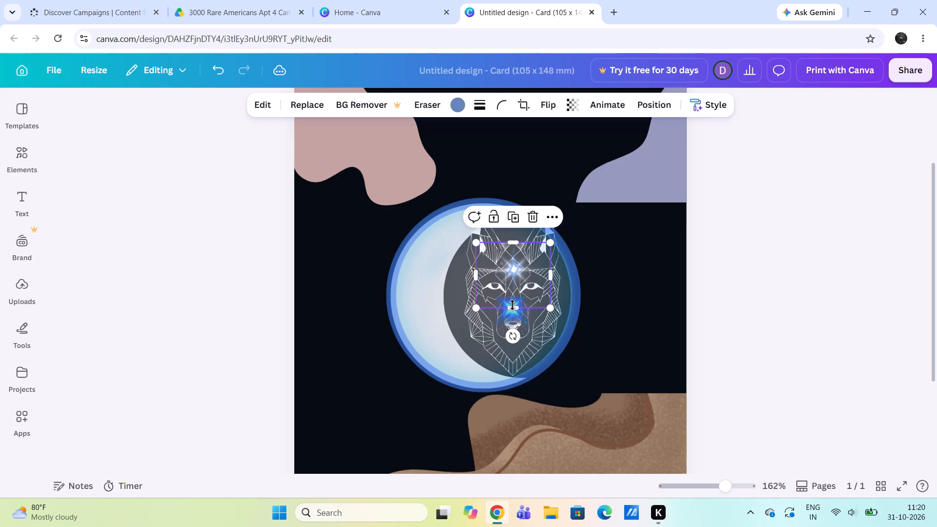
Move the small blue flare down to the wolf's chin, centred beneath the nose.
{"action": "left_click_drag", "start_coordinate": [523, 313], "coordinate": [511, 298]}
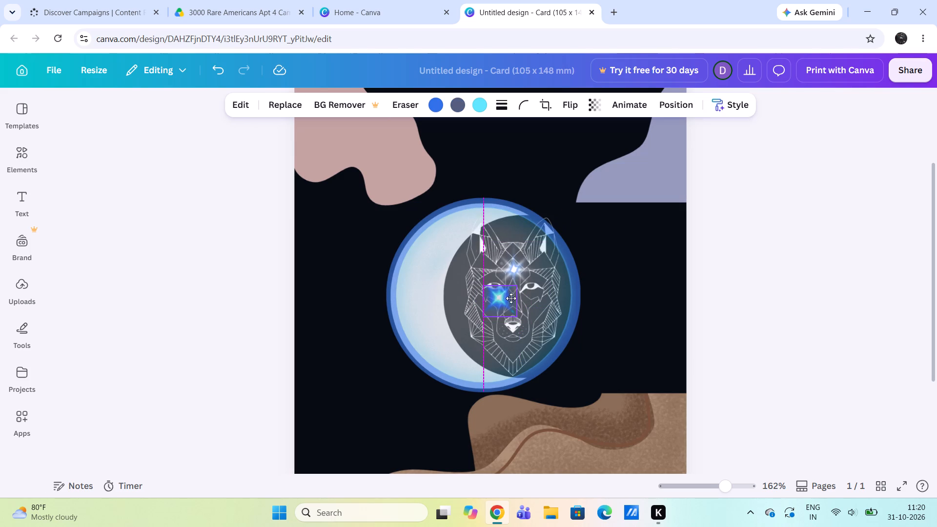
{"action": "left_click_drag", "start_coordinate": [511, 298], "coordinate": [559, 338]}
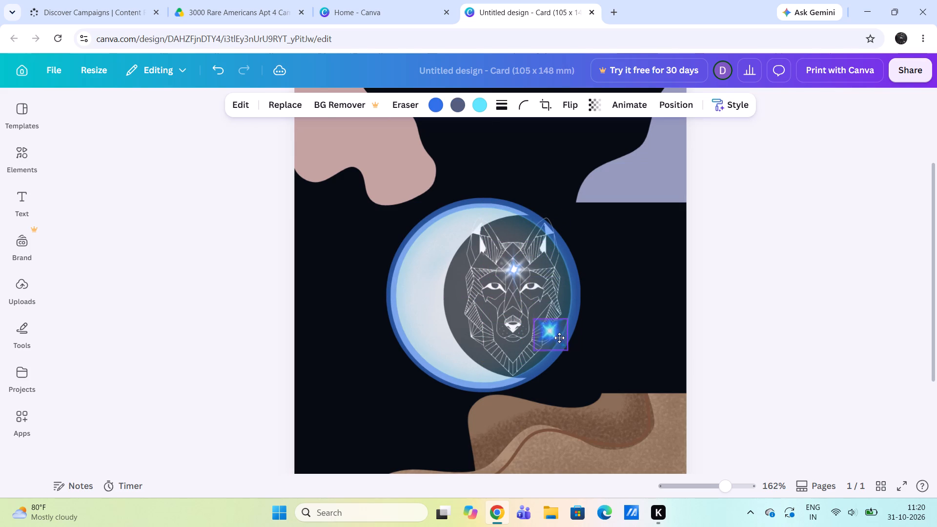
{"action": "left_click_drag", "start_coordinate": [559, 338], "coordinate": [534, 362]}
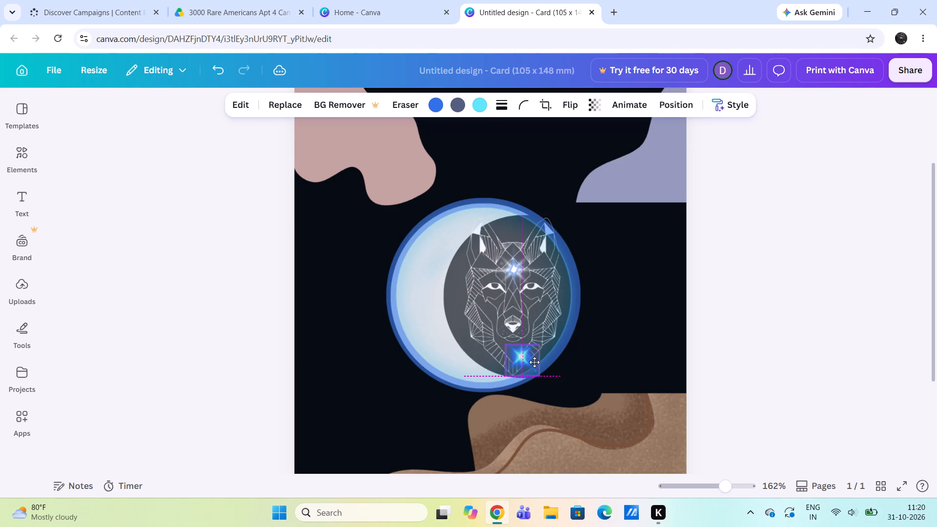
{"action": "left_click_drag", "start_coordinate": [534, 362], "coordinate": [521, 364]}
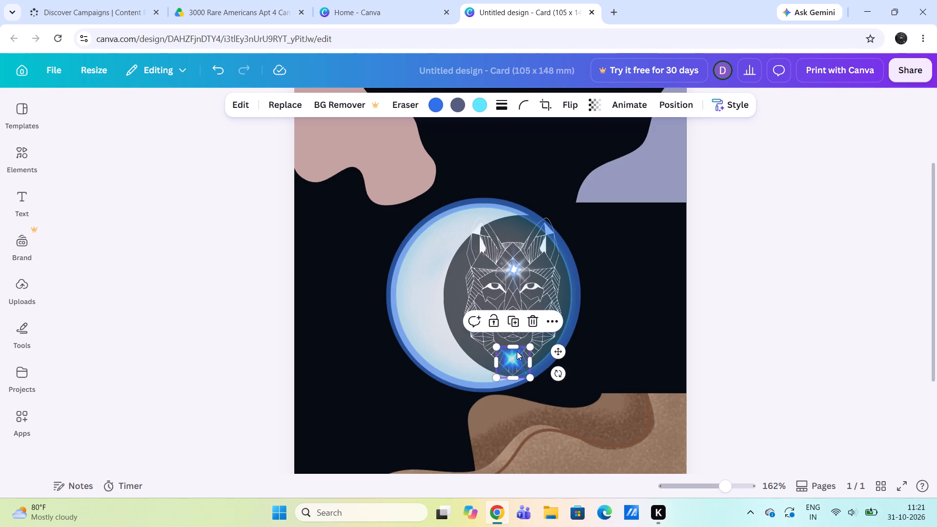
Trim the bottom and both side edges of the small blue flare closer to its star on the wolf's chin.
{"action": "left_click", "coordinate": [510, 380]}
{"action": "left_click_drag", "start_coordinate": [497, 365], "coordinate": [500, 372]}
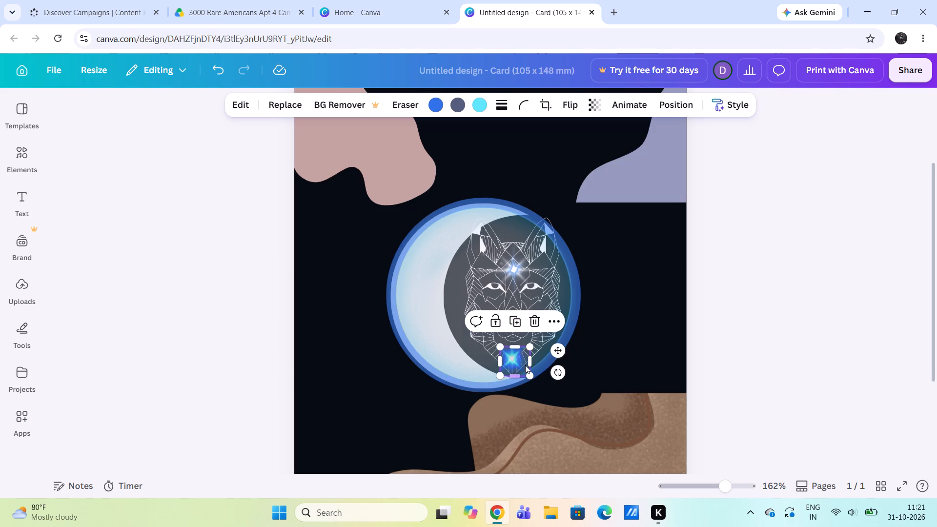
{"action": "left_click", "coordinate": [530, 360]}
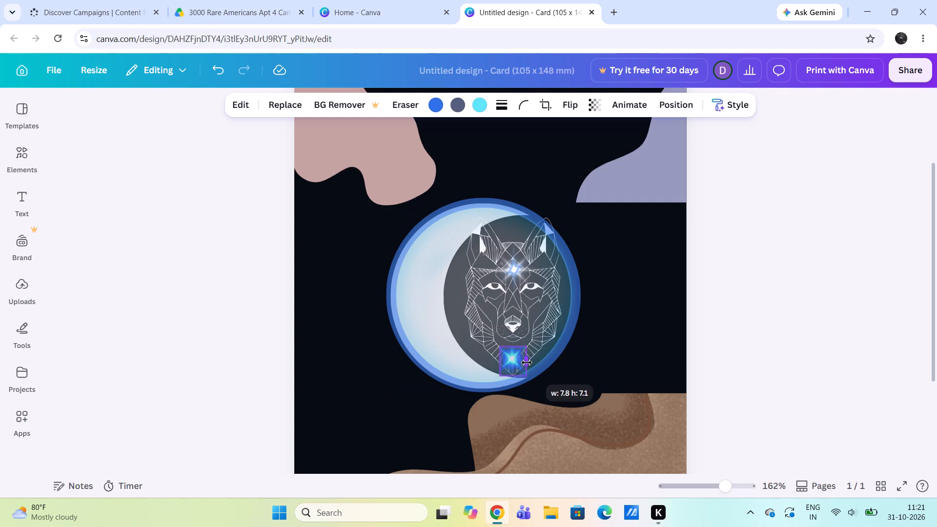
Nudge the white star flare slightly higher on the wolf's forehead, keeping it centred on the face.
{"action": "left_click", "coordinate": [512, 269]}
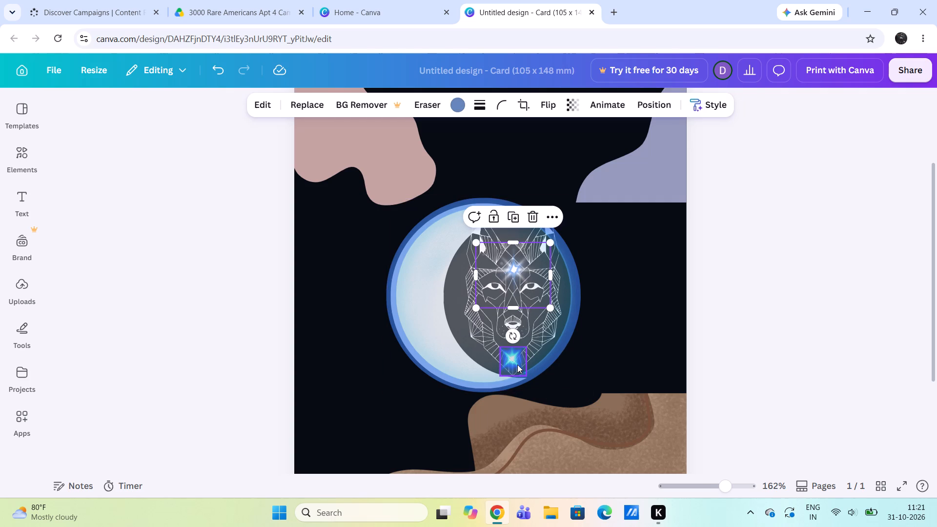
{"action": "left_click_drag", "start_coordinate": [517, 265], "coordinate": [521, 279]}
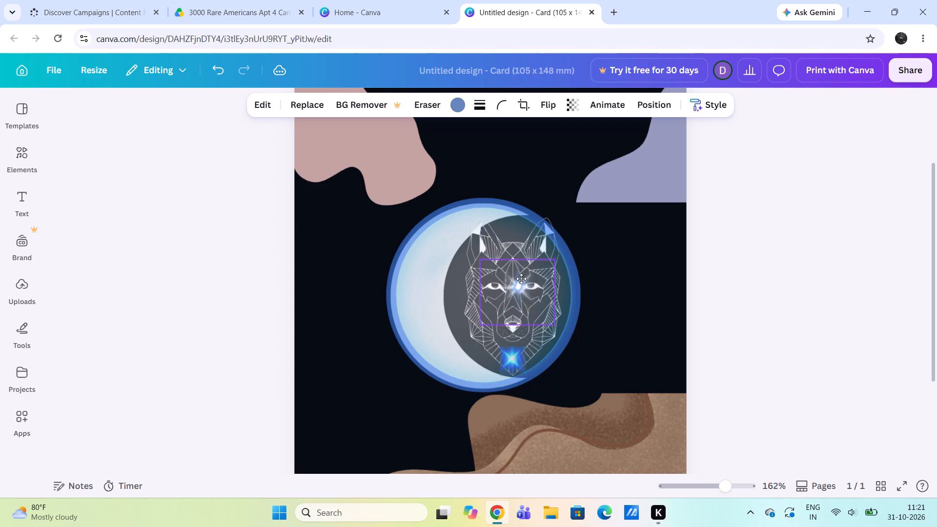
{"action": "left_click_drag", "start_coordinate": [521, 279], "coordinate": [517, 261]}
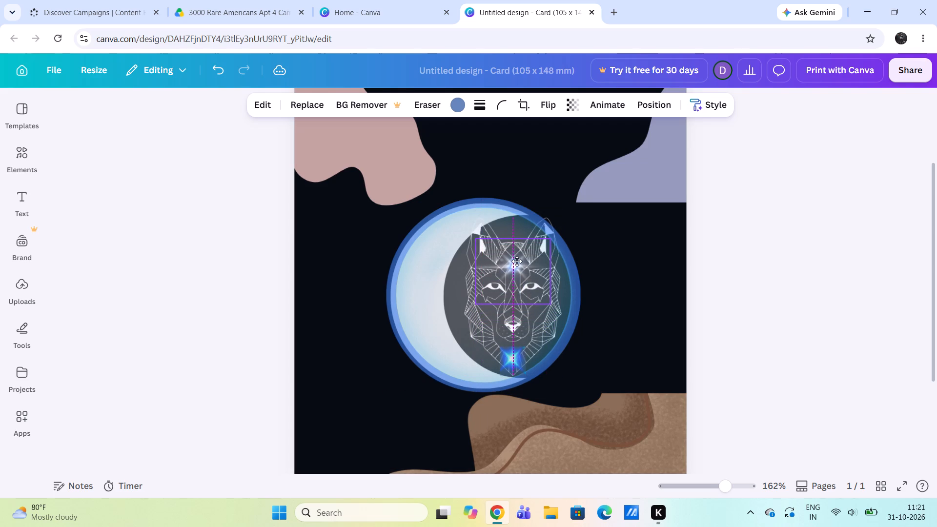
{"action": "left_click_drag", "start_coordinate": [517, 261], "coordinate": [513, 261]}
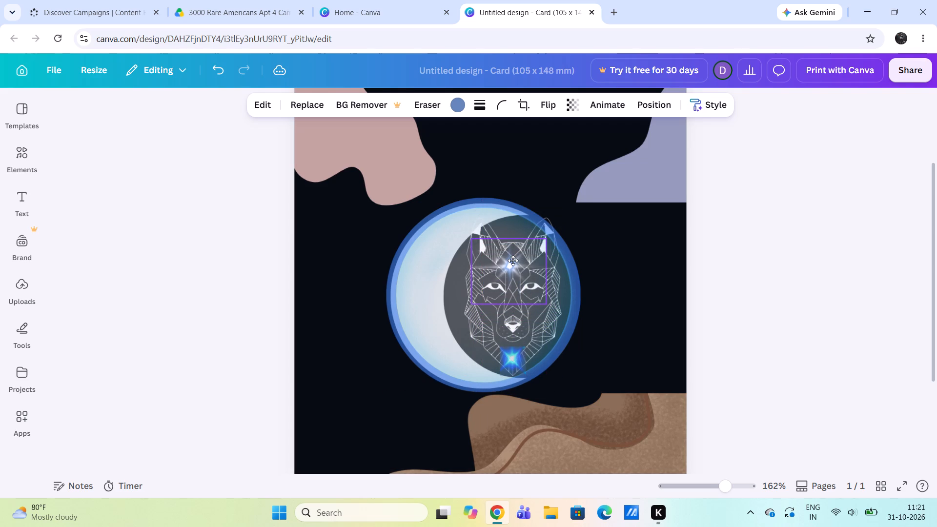
{"action": "left_click_drag", "start_coordinate": [513, 261], "coordinate": [515, 261]}
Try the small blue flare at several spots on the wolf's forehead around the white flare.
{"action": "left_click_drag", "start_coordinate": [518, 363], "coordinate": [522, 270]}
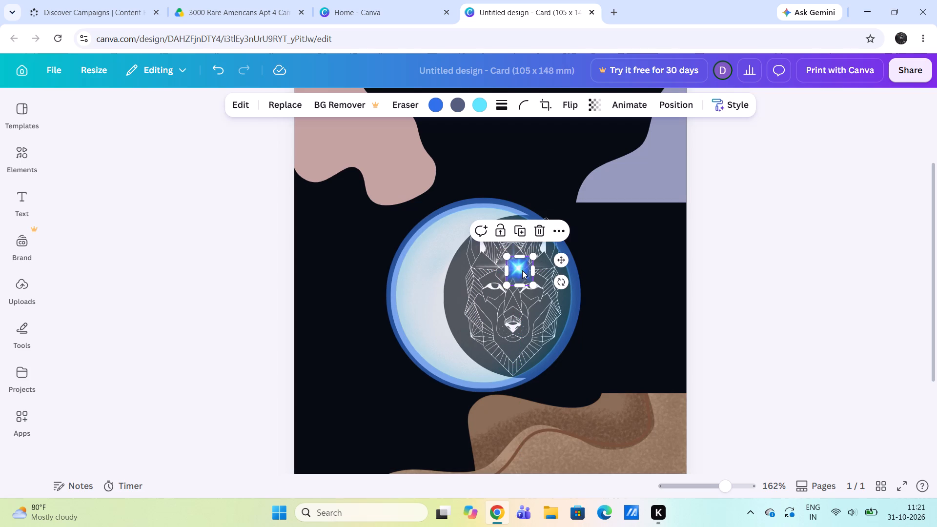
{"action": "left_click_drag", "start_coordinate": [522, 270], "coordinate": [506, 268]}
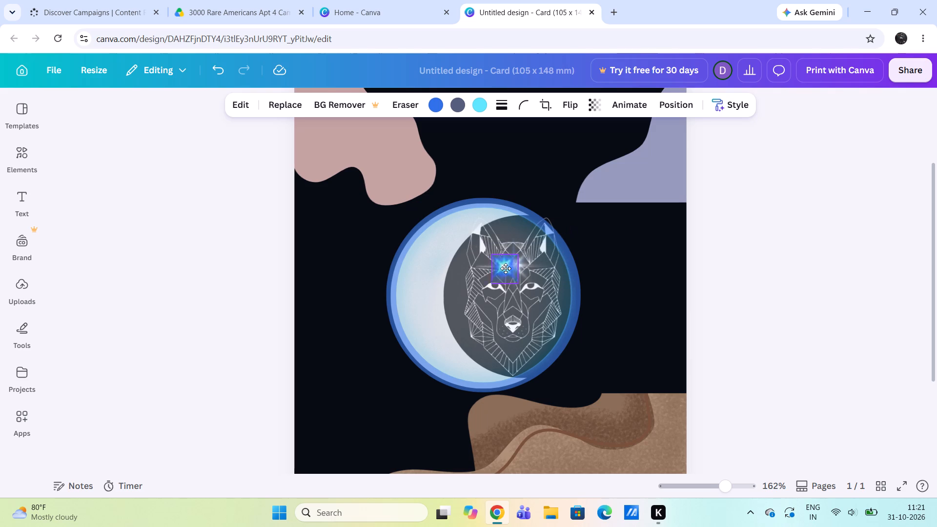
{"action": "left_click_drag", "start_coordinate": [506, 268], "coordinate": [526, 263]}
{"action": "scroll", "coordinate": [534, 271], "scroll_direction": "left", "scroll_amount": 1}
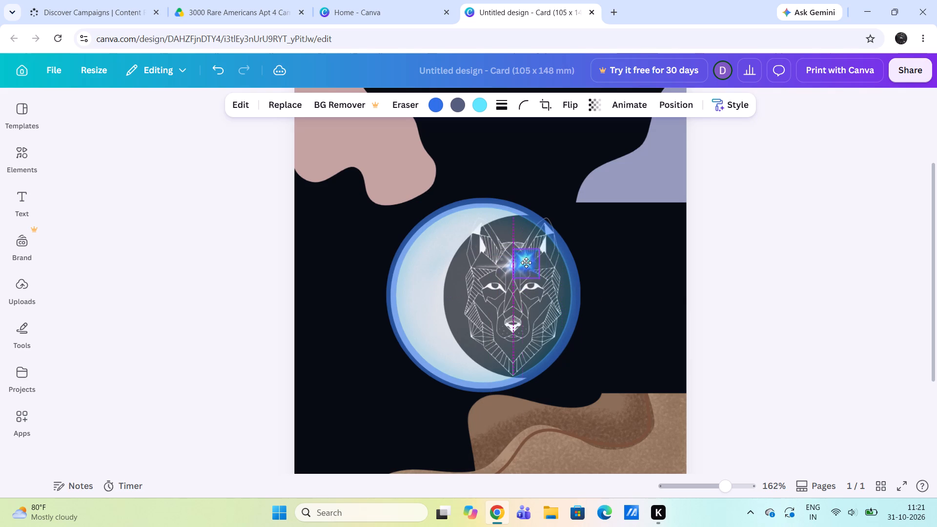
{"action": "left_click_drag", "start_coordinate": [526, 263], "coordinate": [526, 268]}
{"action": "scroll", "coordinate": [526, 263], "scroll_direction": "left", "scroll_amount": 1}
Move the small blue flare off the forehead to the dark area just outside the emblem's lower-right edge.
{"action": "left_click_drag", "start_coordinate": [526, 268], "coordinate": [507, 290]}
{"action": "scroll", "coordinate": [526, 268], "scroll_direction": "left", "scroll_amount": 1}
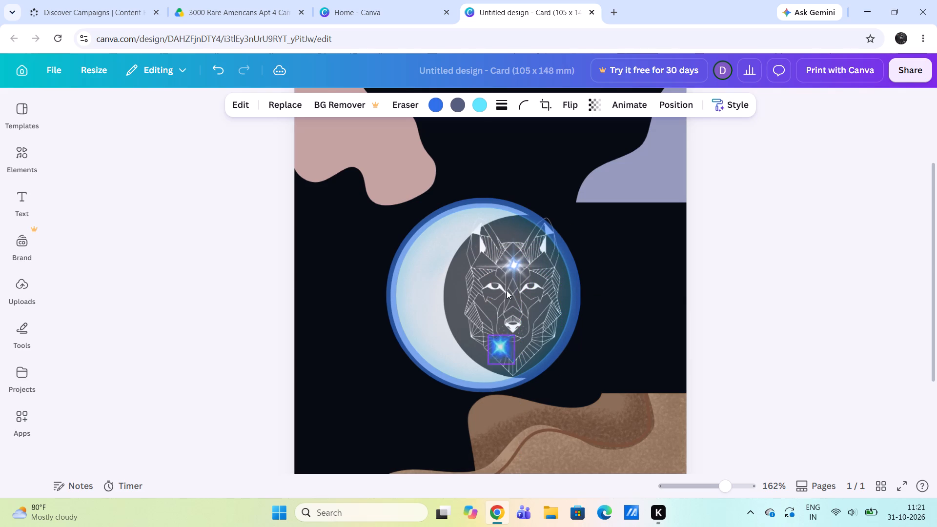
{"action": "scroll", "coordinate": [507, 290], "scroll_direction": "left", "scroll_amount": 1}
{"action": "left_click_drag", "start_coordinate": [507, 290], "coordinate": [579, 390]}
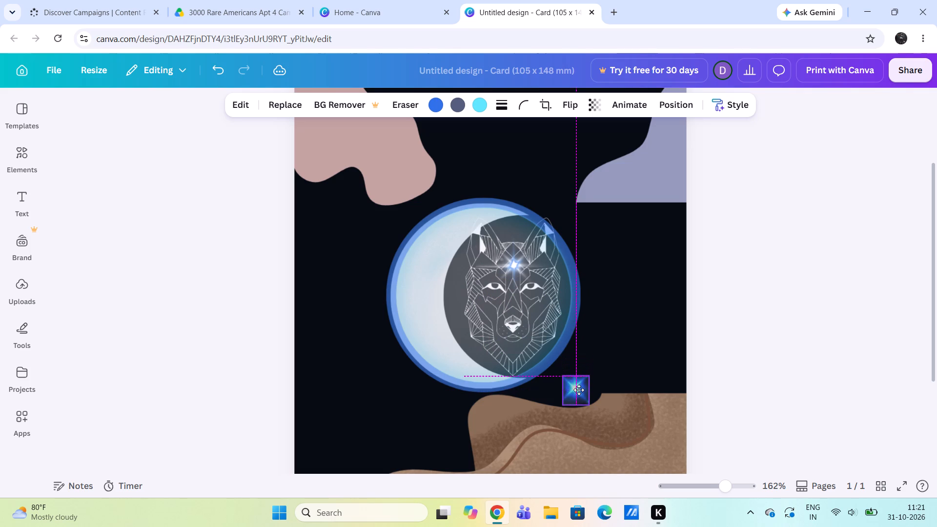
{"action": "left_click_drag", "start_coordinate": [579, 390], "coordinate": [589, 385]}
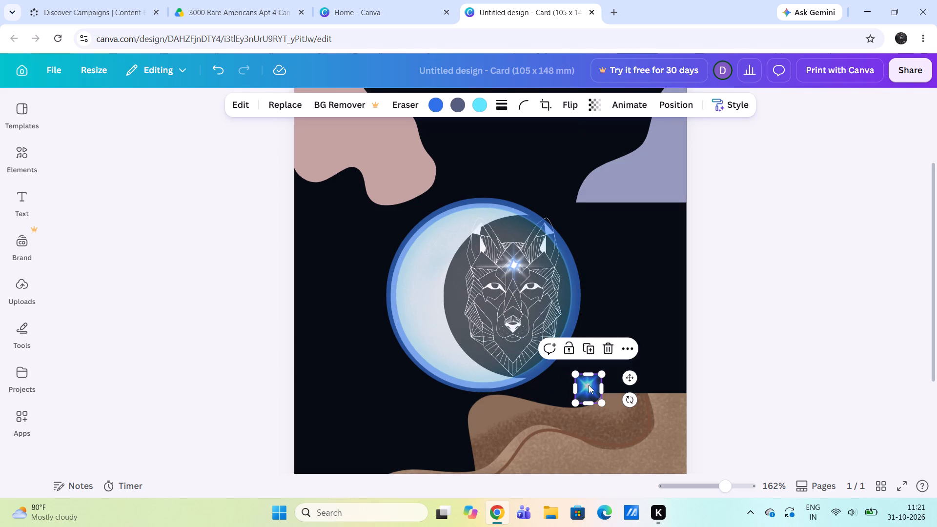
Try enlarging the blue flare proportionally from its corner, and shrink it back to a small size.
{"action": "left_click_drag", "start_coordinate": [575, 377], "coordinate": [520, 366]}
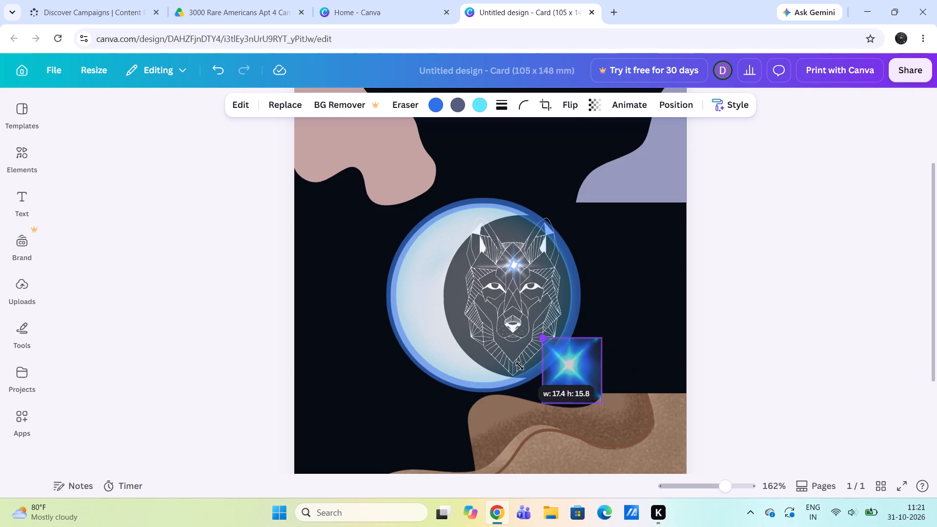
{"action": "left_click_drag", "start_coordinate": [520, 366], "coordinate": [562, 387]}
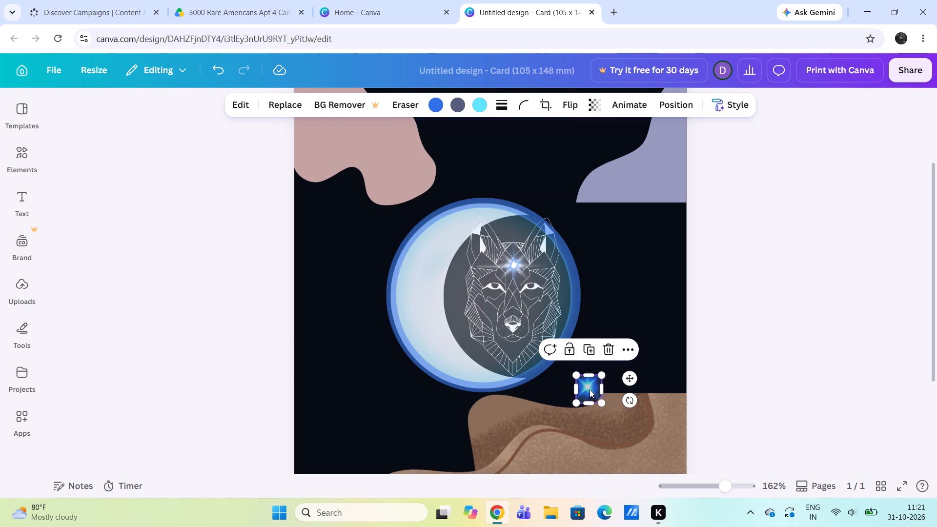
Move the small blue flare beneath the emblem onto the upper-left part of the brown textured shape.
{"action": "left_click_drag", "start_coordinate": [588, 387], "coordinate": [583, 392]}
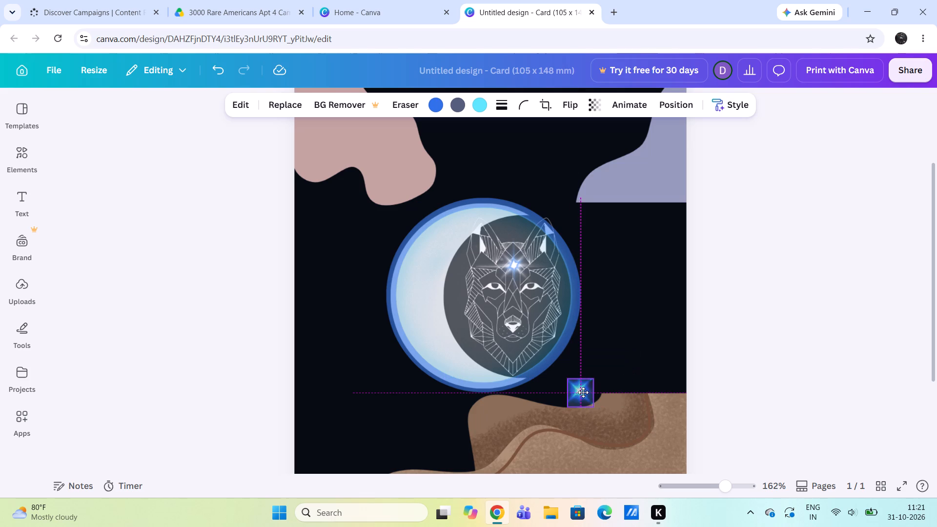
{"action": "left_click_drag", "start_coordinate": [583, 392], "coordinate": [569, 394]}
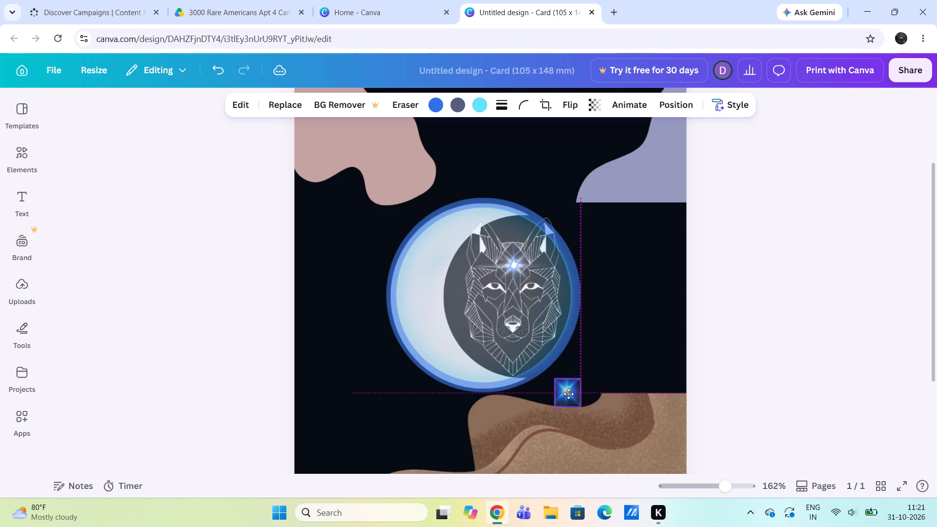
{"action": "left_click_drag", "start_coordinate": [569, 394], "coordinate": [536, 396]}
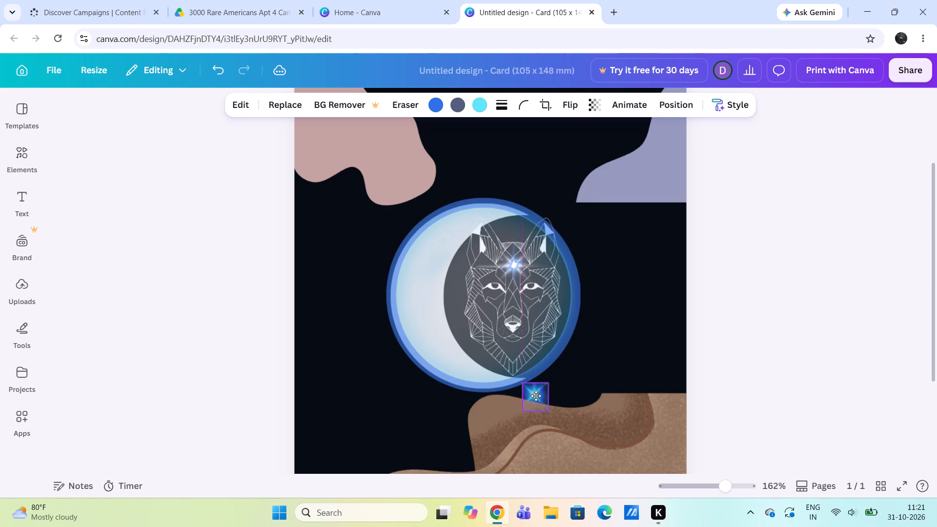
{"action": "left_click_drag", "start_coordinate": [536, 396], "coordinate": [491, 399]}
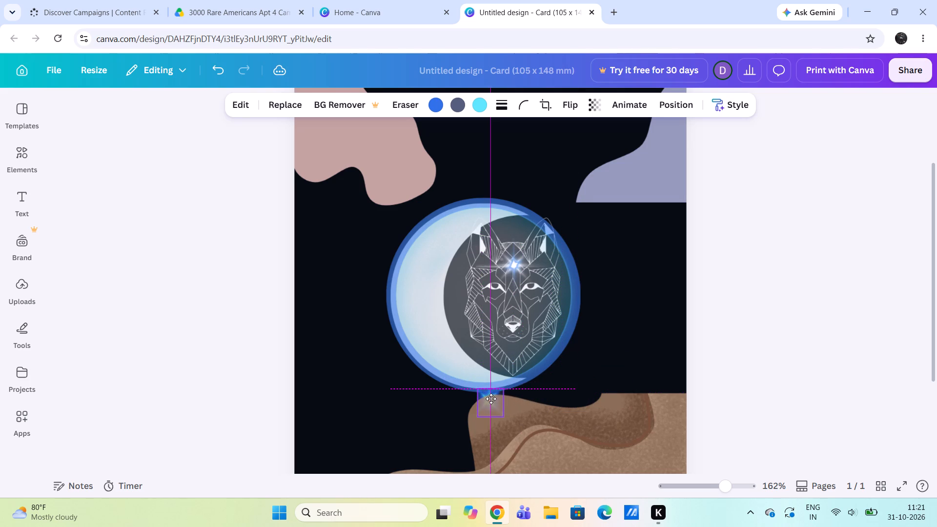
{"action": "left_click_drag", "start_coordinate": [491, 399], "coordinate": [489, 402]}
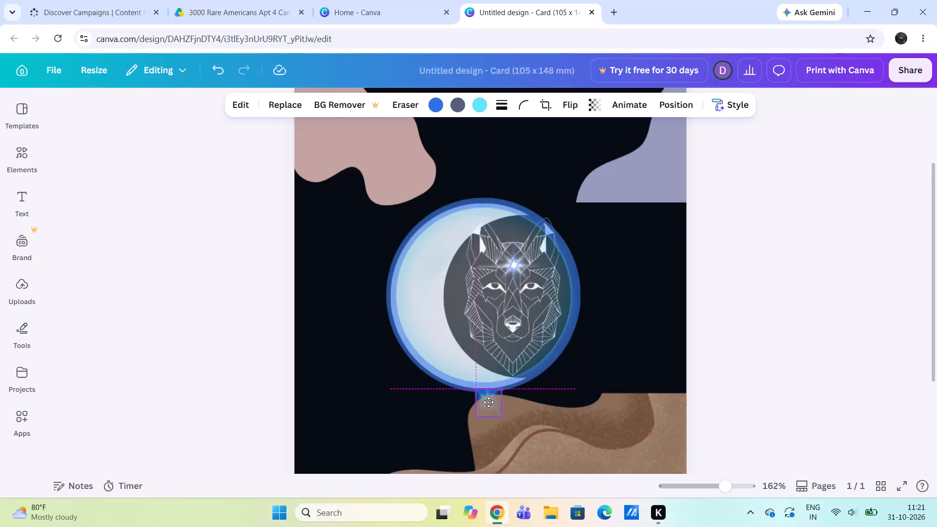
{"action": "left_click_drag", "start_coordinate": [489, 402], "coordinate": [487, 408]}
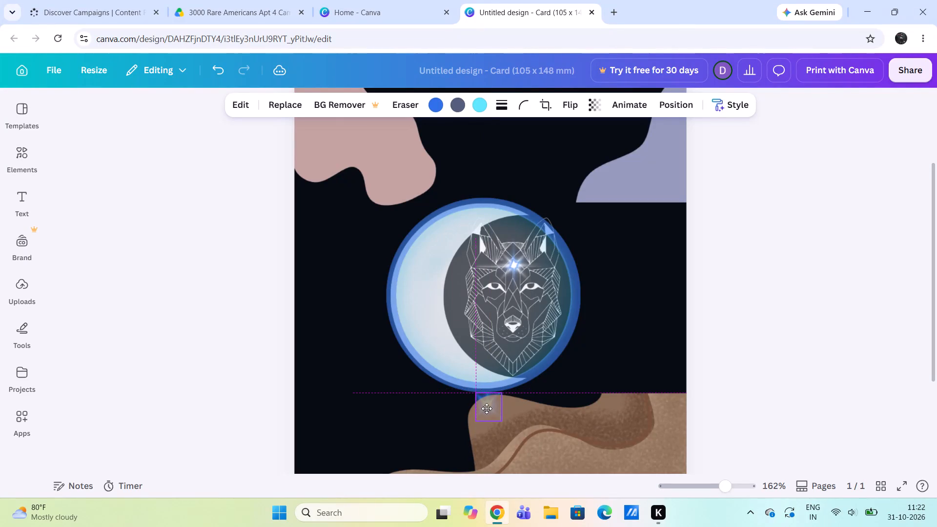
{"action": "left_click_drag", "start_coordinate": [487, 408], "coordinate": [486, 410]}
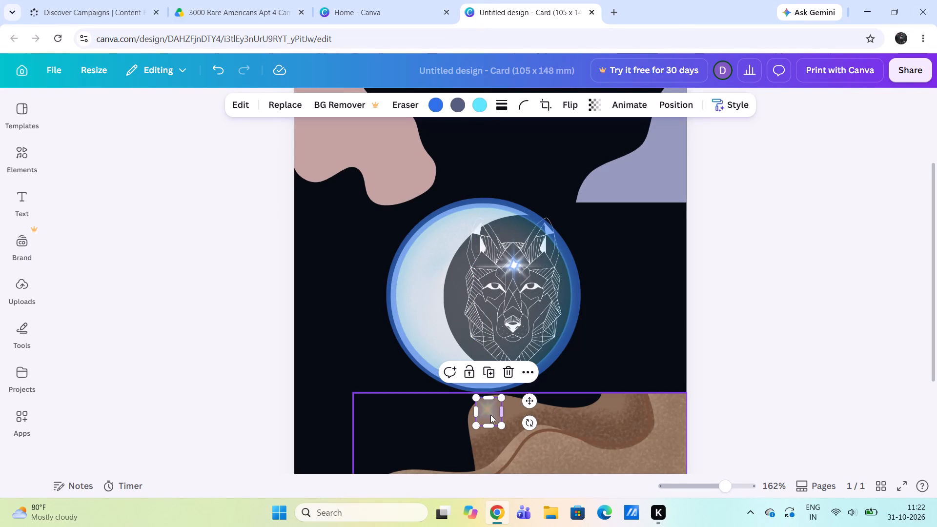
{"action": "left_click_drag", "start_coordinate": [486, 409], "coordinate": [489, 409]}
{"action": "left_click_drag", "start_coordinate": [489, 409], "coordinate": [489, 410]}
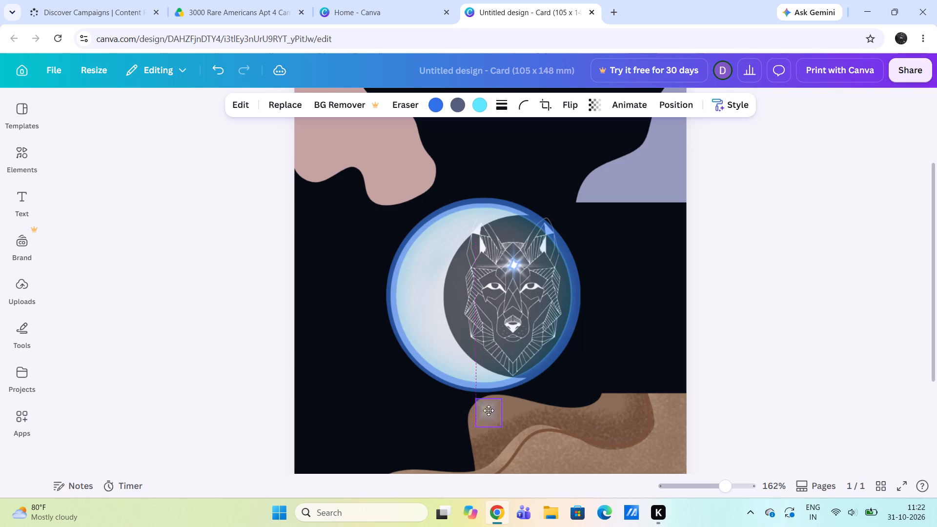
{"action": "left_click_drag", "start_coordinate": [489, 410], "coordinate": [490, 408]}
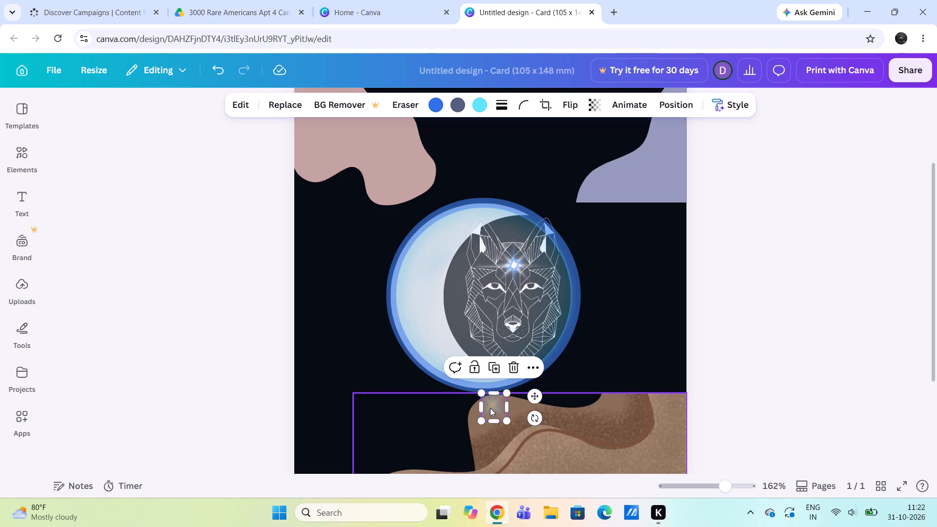
Move the small blue flare from the brown shape onto the wolf's forehead, centred over the white star flare.
{"action": "left_click_drag", "start_coordinate": [492, 408], "coordinate": [511, 383]}
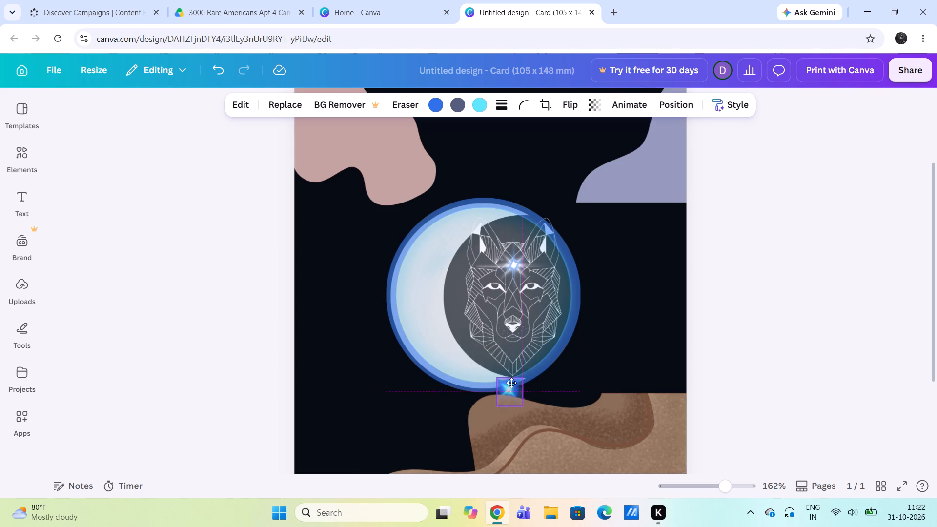
{"action": "left_click_drag", "start_coordinate": [511, 383], "coordinate": [560, 371]}
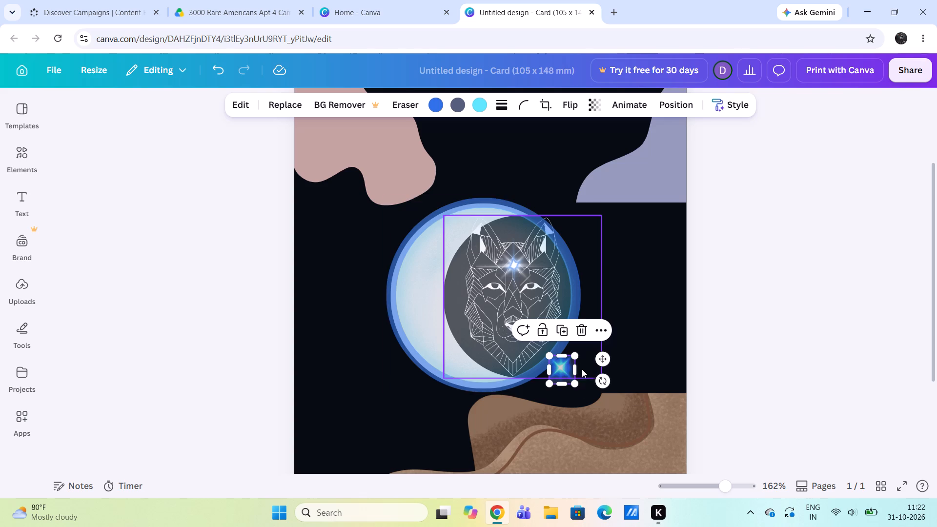
{"action": "left_click_drag", "start_coordinate": [559, 368], "coordinate": [560, 349]}
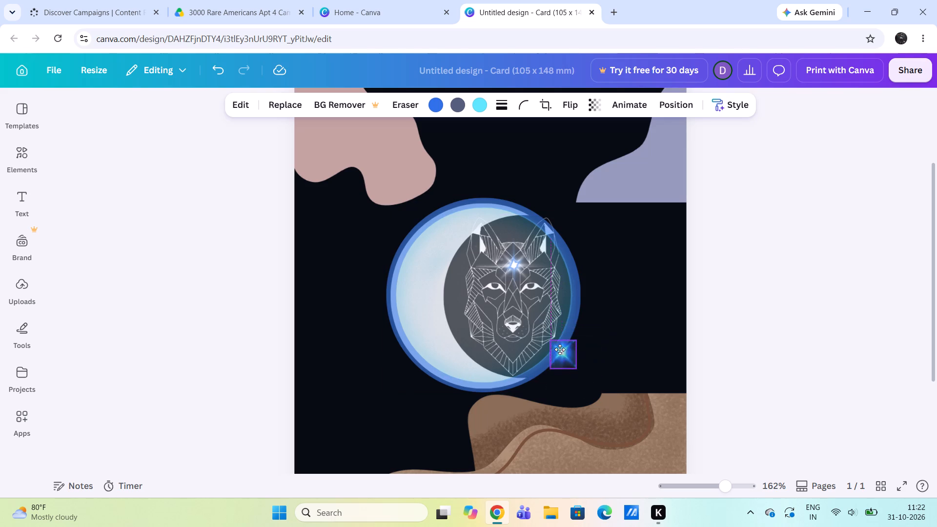
{"action": "left_click_drag", "start_coordinate": [560, 349], "coordinate": [514, 267]}
{"action": "scroll", "coordinate": [551, 327], "scroll_direction": "down", "scroll_amount": 1}
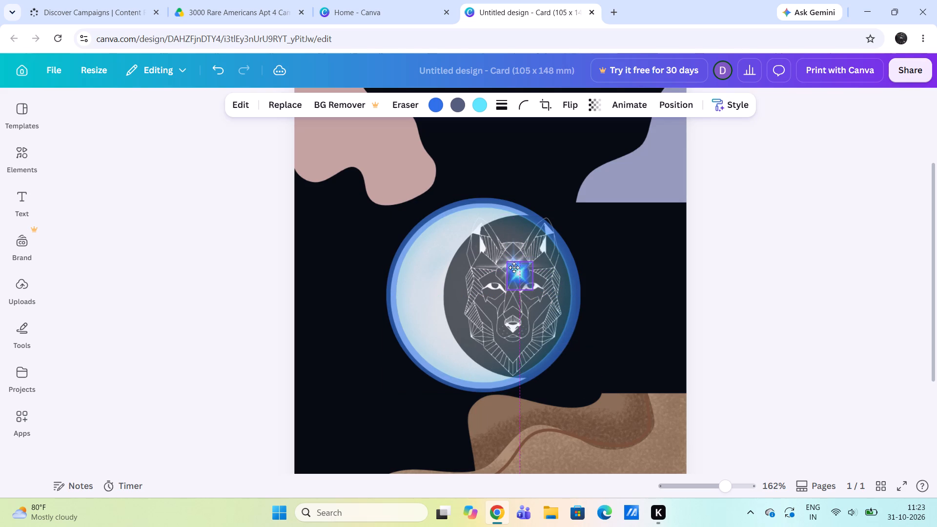
{"action": "scroll", "coordinate": [514, 267], "scroll_direction": "down", "scroll_amount": 1}
{"action": "left_click_drag", "start_coordinate": [514, 267], "coordinate": [514, 263]}
{"action": "scroll", "coordinate": [513, 263], "scroll_direction": "down", "scroll_amount": 1}
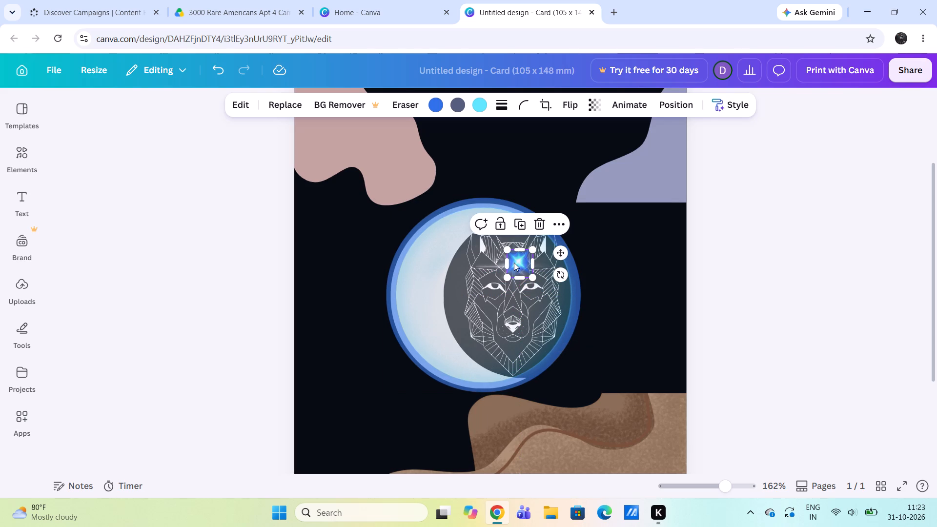
{"action": "left_click_drag", "start_coordinate": [515, 260], "coordinate": [509, 261]}
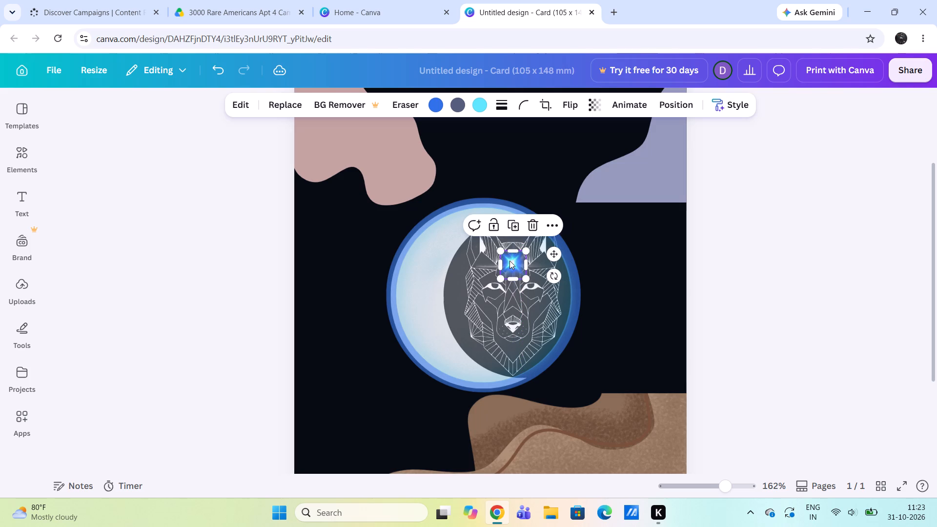
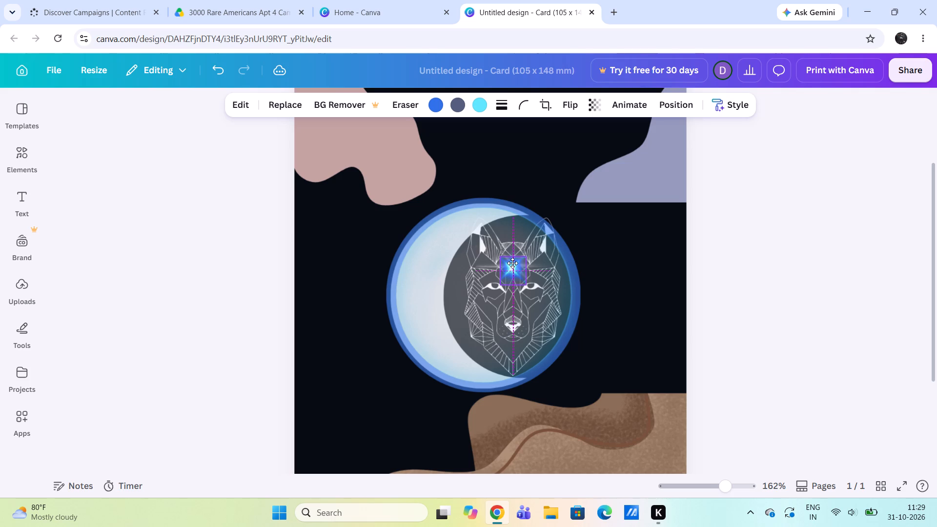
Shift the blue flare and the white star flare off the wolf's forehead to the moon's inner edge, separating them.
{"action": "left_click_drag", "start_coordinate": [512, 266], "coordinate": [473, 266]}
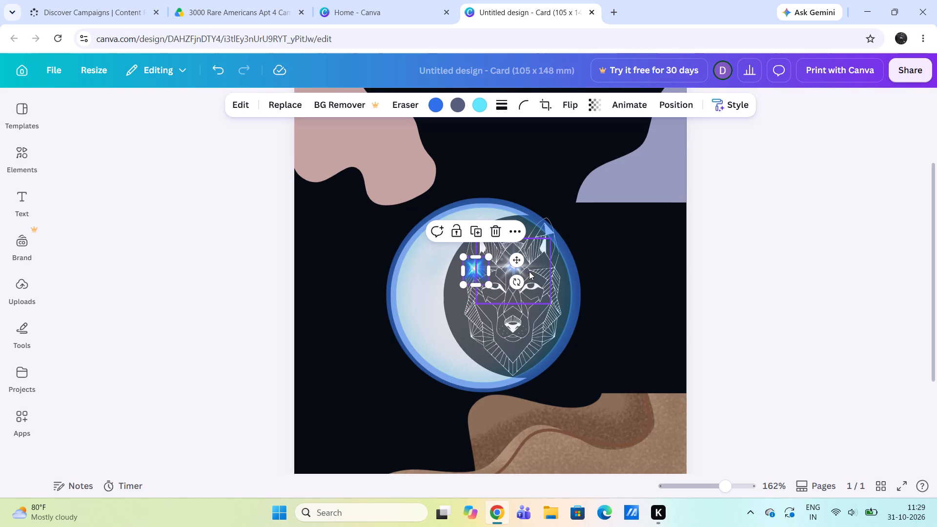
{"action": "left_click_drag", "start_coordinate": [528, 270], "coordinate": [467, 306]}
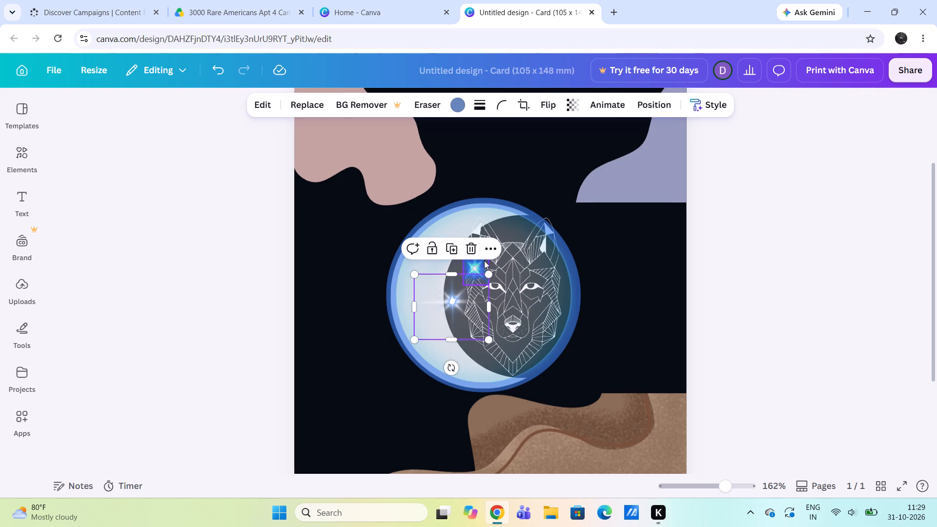
Move the small blue flare back onto the centre of the wolf's forehead, just above the eyes.
{"action": "left_click_drag", "start_coordinate": [476, 262], "coordinate": [514, 258]}
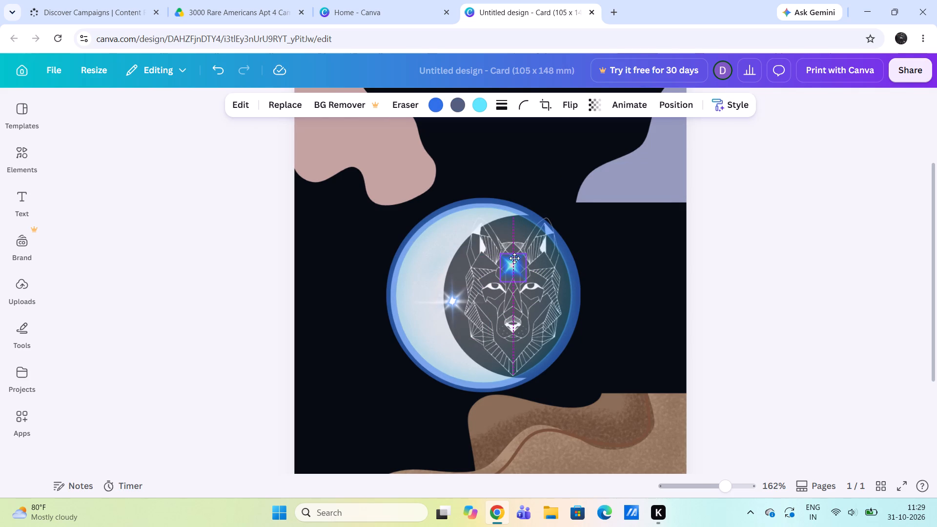
{"action": "left_click_drag", "start_coordinate": [514, 258], "coordinate": [517, 260]}
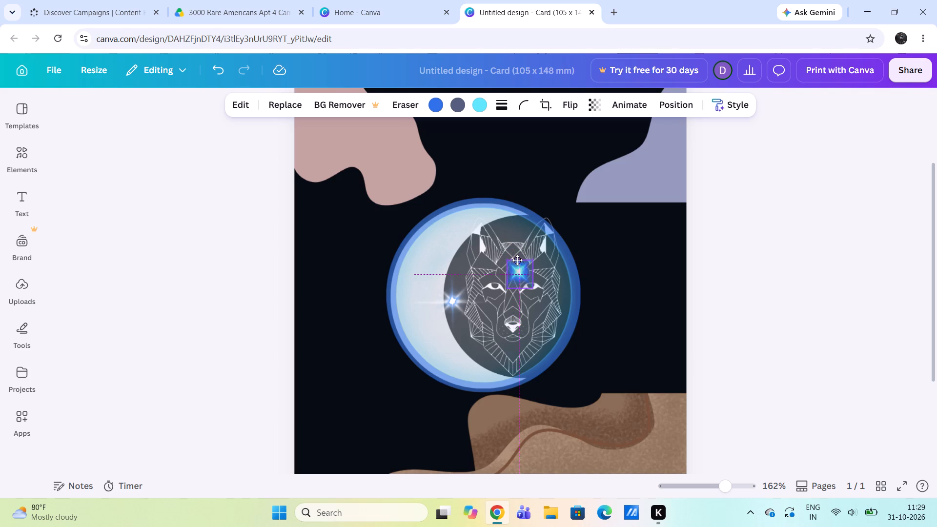
{"action": "left_click_drag", "start_coordinate": [517, 260], "coordinate": [512, 256]}
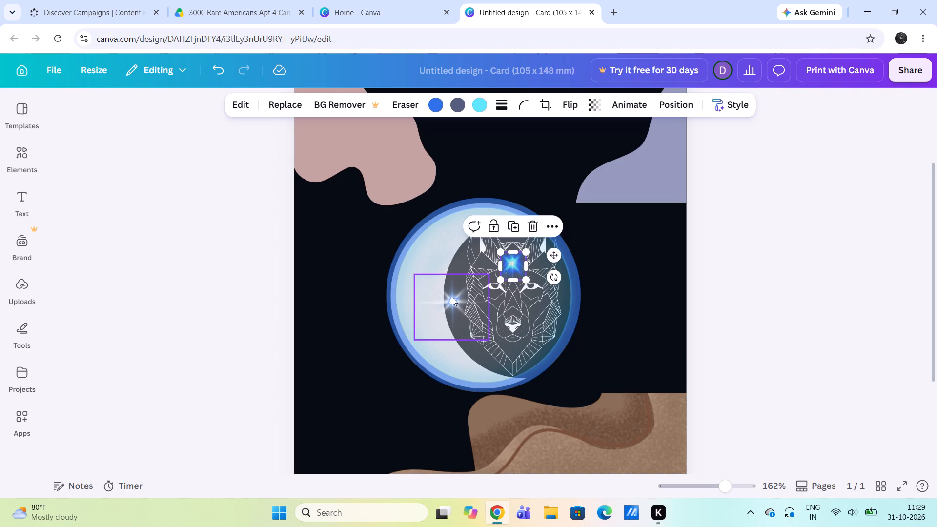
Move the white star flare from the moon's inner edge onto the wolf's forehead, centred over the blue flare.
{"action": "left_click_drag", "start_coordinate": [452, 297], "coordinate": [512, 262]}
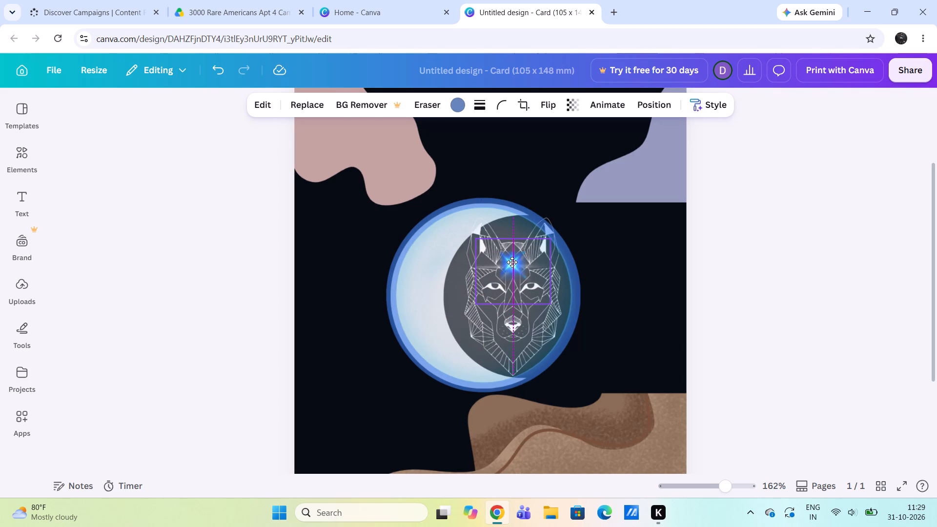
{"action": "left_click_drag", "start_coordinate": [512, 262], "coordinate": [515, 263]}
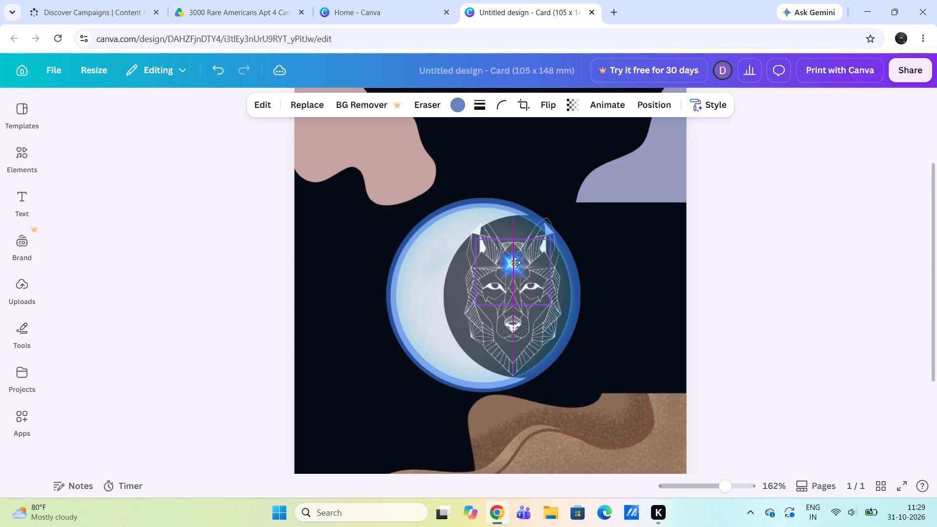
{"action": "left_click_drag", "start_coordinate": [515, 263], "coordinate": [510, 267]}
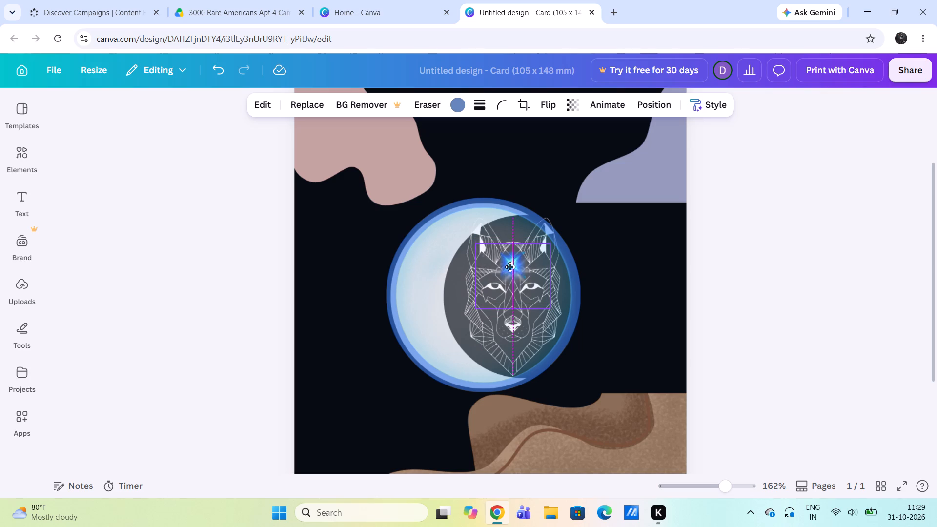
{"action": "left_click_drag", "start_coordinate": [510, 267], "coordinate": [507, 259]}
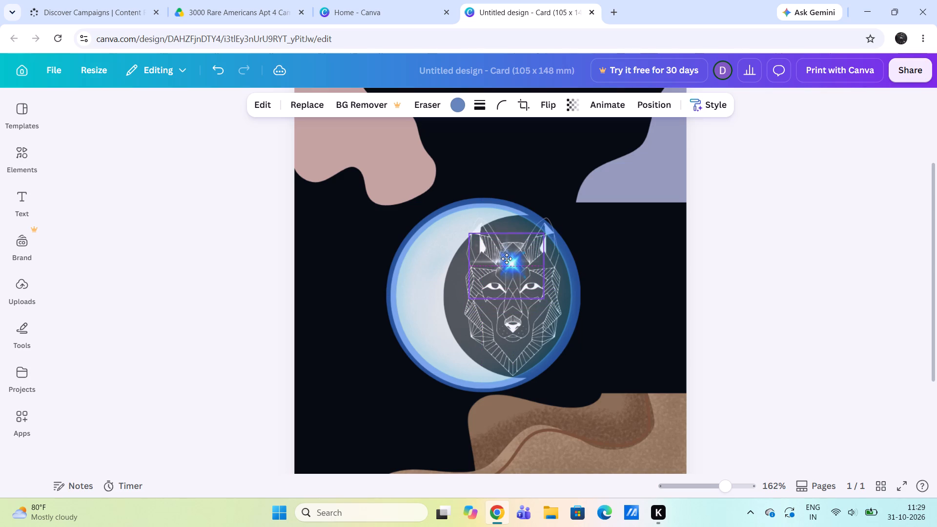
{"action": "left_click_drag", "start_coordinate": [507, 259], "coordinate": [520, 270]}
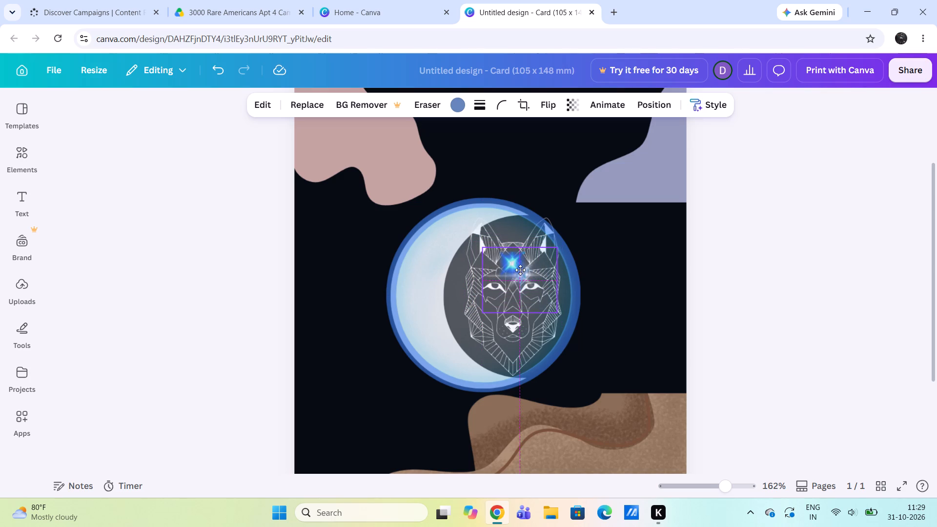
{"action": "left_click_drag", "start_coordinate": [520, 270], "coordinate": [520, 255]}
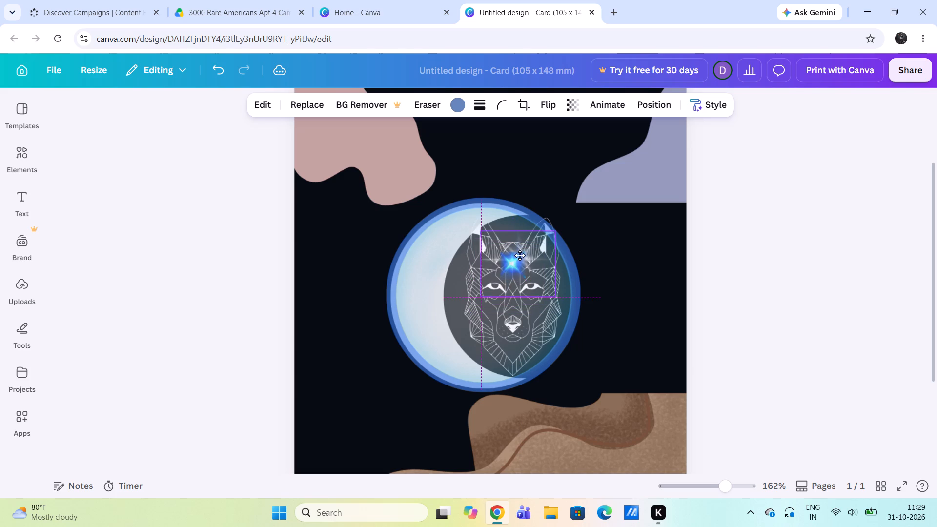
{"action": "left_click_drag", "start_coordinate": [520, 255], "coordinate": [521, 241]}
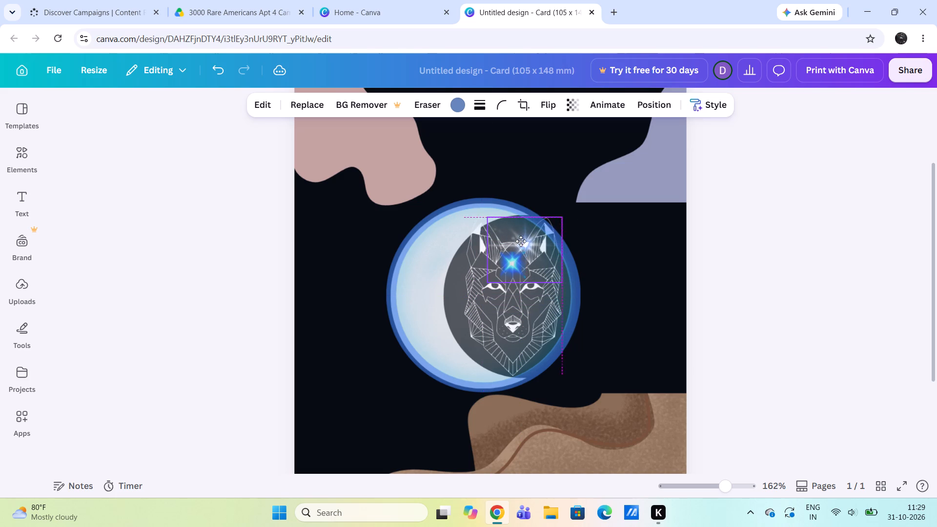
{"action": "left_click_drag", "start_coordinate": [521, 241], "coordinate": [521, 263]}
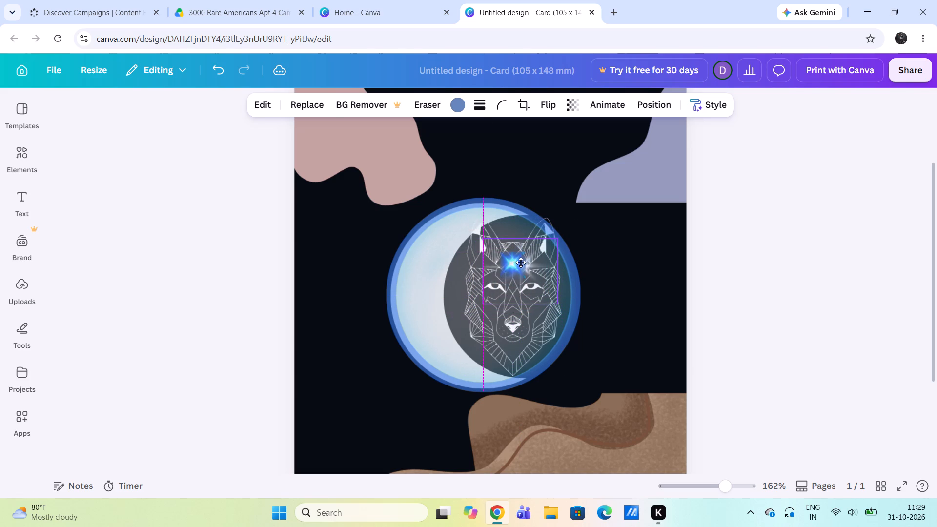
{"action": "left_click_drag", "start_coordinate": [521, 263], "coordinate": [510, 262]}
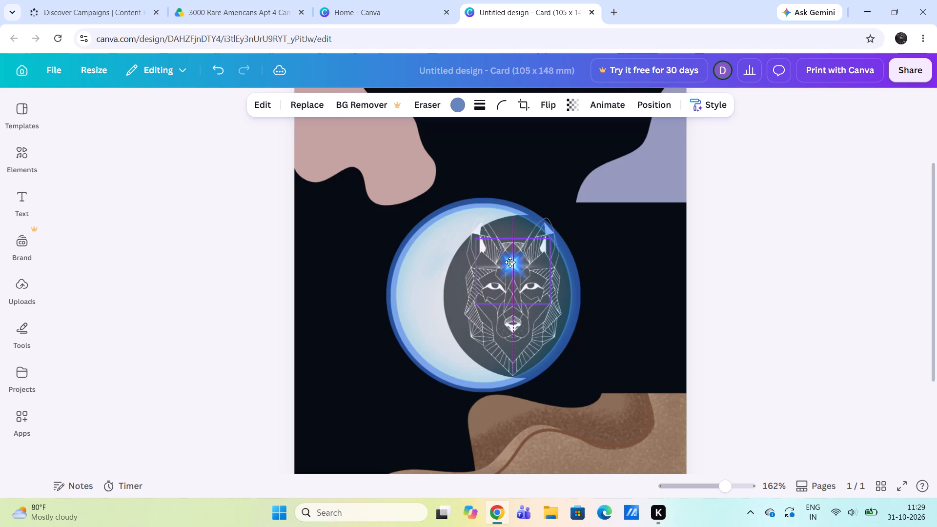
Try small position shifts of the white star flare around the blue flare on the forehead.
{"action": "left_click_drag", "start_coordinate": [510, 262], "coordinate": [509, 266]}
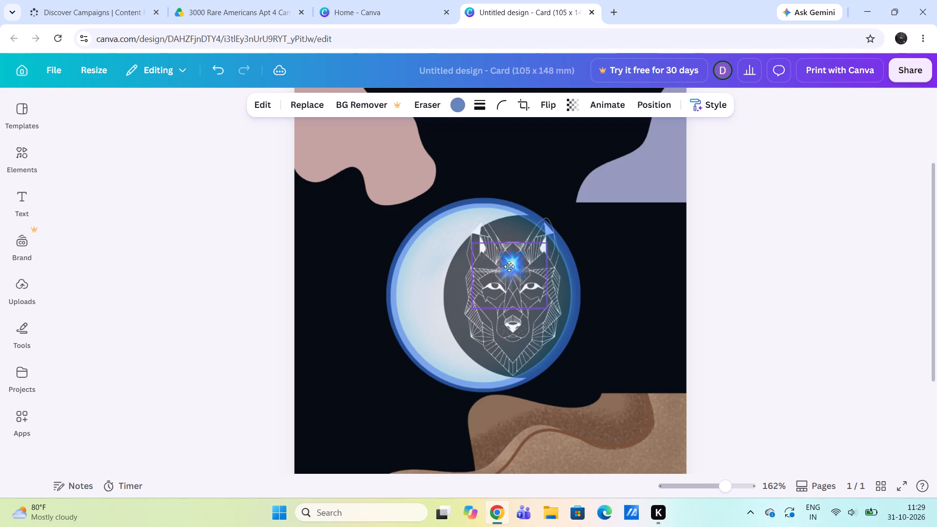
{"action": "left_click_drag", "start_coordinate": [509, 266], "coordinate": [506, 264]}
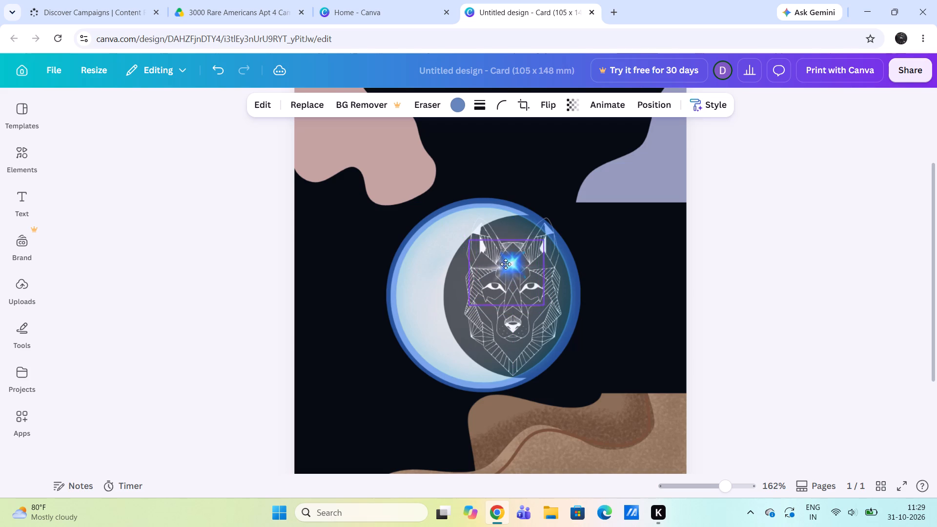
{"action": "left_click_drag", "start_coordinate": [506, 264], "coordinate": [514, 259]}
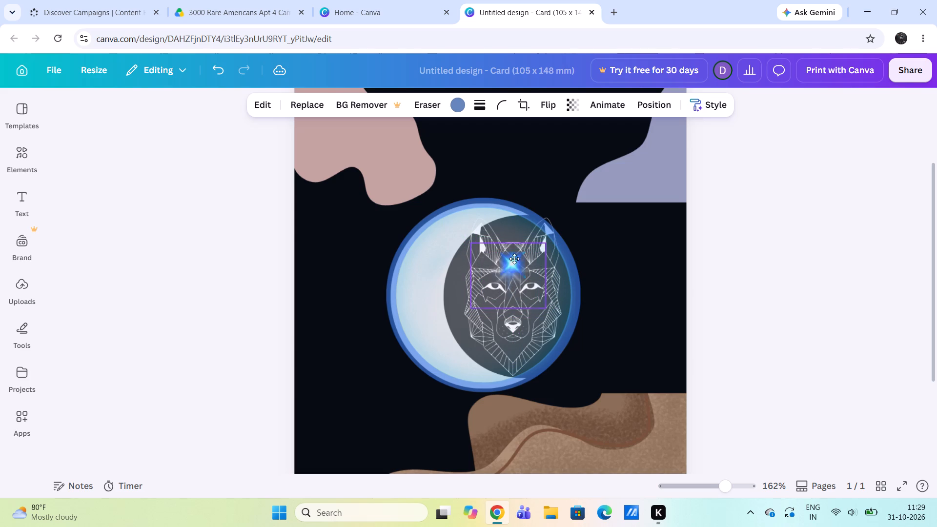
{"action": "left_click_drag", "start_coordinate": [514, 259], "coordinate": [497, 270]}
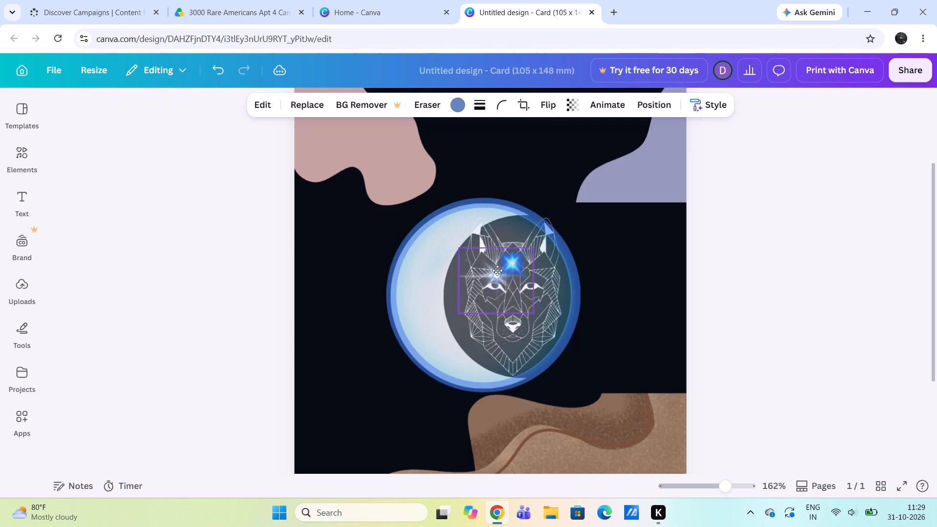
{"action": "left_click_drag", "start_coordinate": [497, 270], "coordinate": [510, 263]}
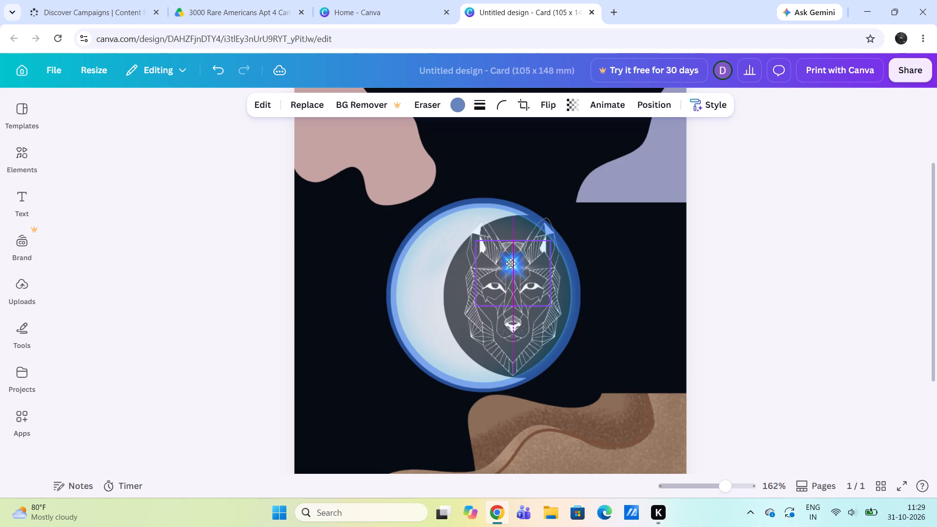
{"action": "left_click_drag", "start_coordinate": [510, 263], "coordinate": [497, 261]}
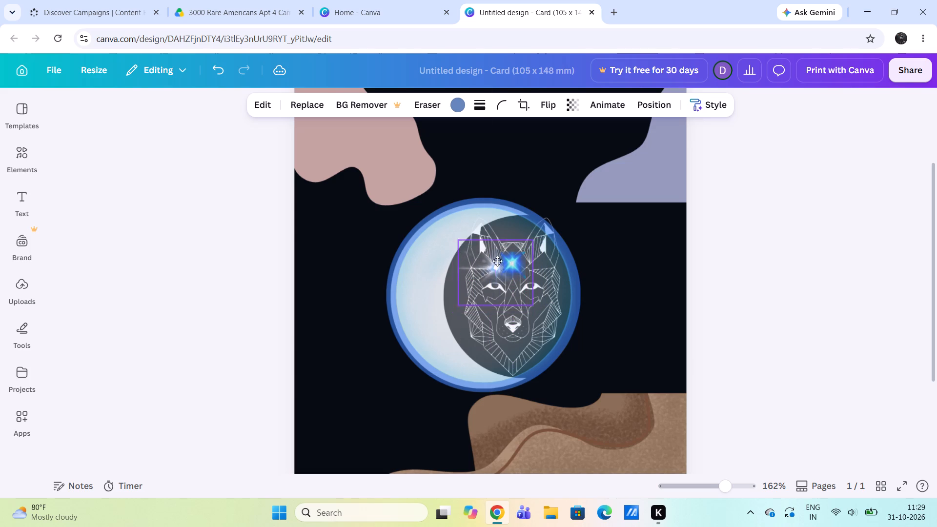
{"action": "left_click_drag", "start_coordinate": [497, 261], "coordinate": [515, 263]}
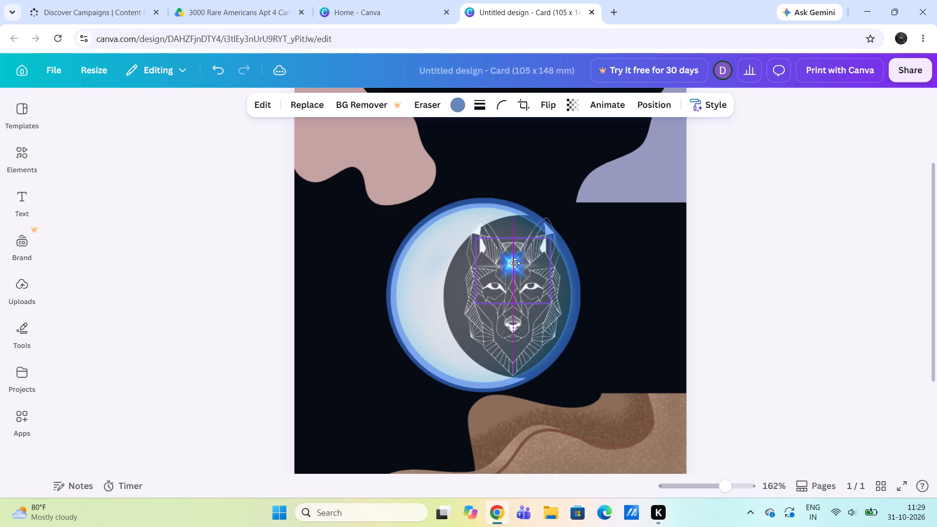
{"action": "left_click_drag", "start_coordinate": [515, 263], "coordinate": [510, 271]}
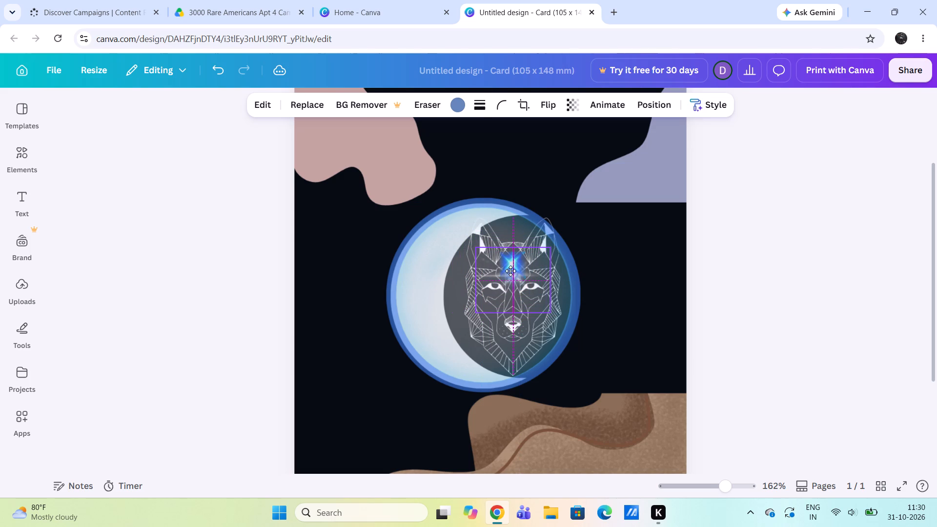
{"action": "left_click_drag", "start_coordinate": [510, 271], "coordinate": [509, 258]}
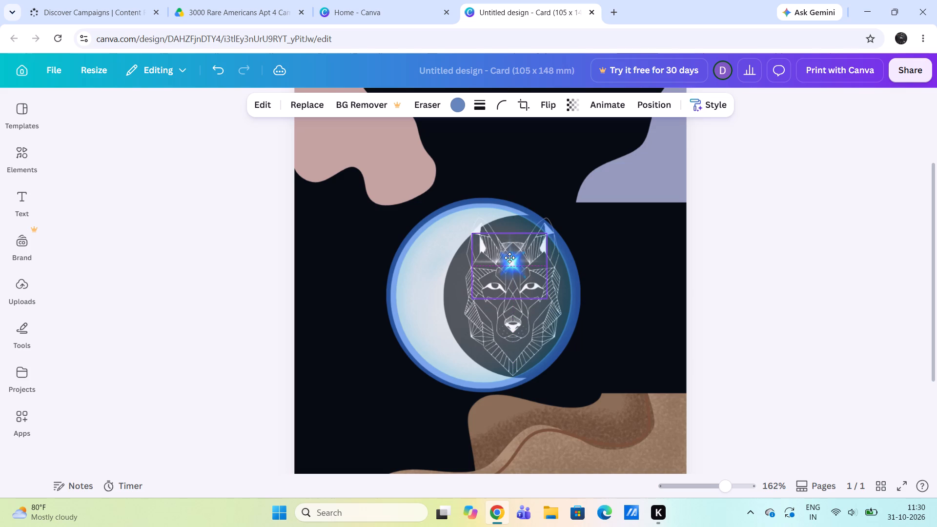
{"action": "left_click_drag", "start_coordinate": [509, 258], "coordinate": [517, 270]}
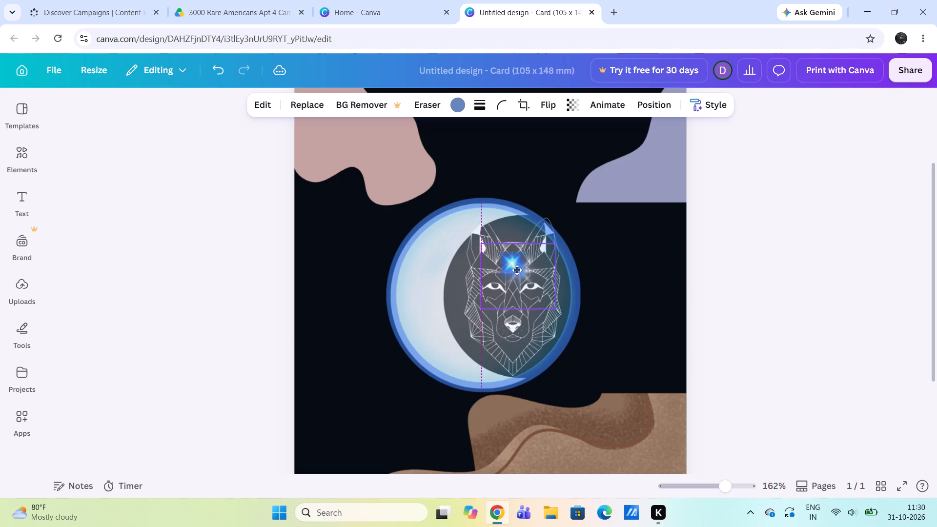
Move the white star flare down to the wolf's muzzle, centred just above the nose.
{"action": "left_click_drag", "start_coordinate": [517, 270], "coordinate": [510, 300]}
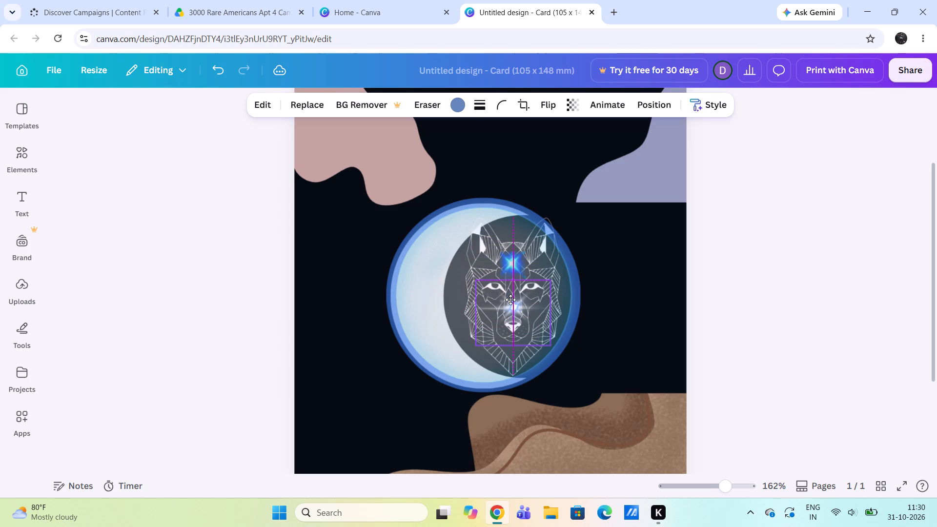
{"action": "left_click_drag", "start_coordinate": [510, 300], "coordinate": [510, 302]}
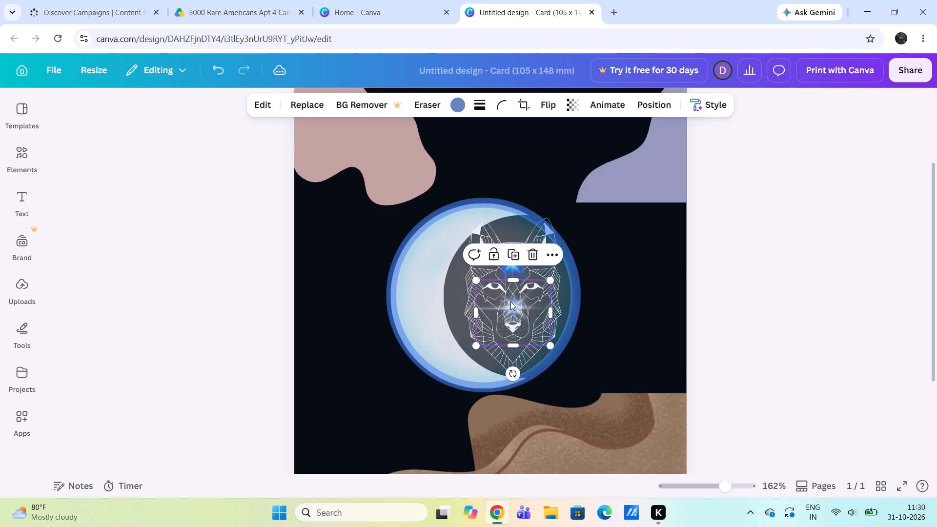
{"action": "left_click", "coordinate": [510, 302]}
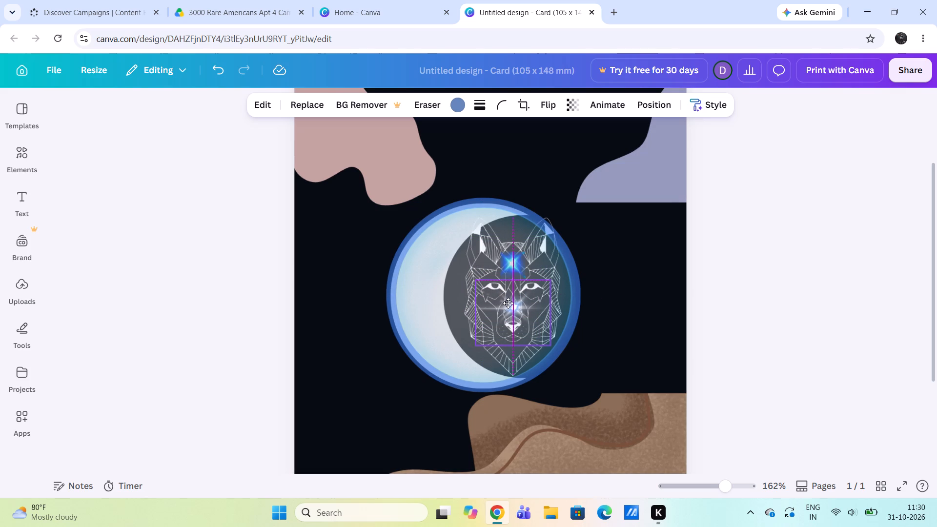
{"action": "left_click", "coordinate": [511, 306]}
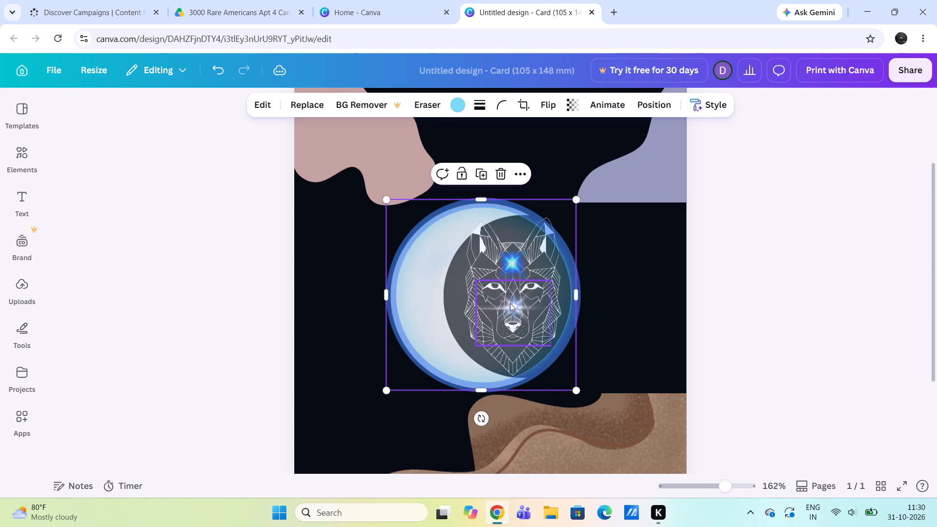
Move the white star flare from the muzzle up to the forehead, centred over the small blue flare.
{"action": "left_click", "coordinate": [508, 263]}
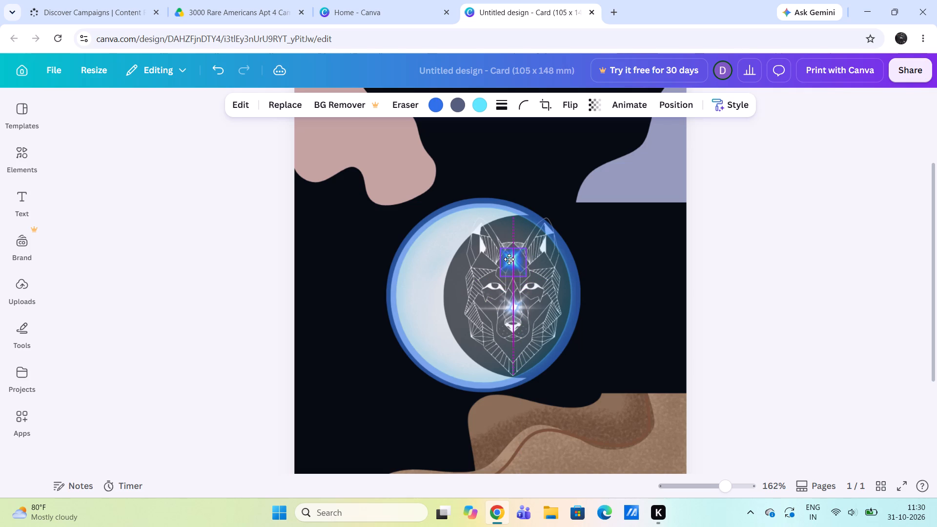
{"action": "left_click_drag", "start_coordinate": [516, 307], "coordinate": [513, 300]}
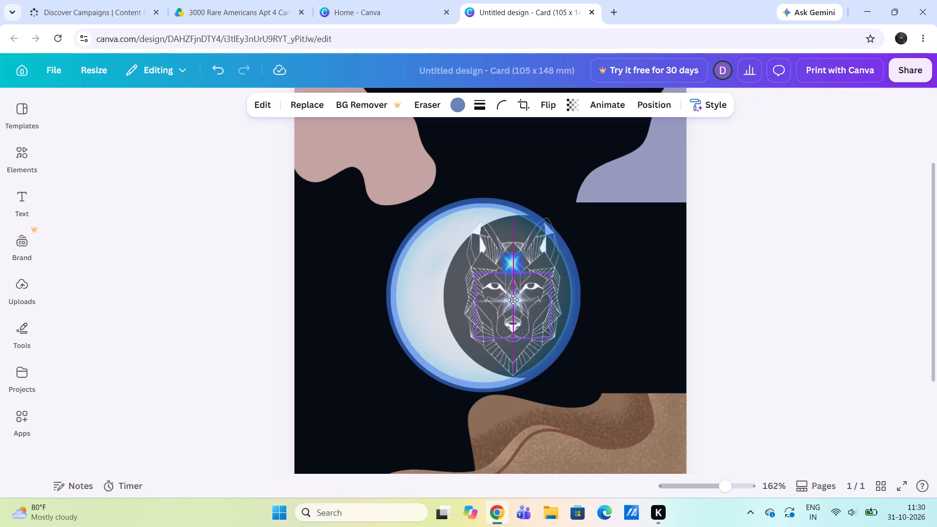
{"action": "left_click_drag", "start_coordinate": [513, 300], "coordinate": [516, 266]}
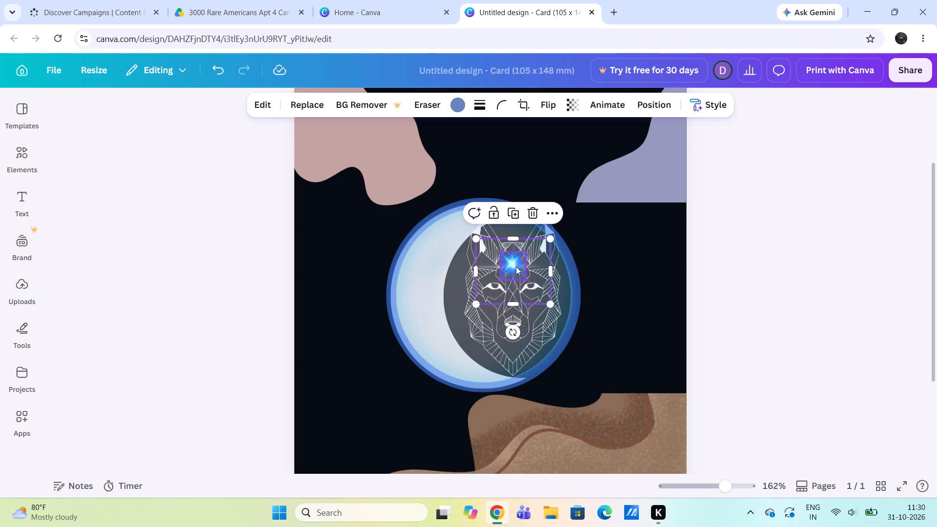
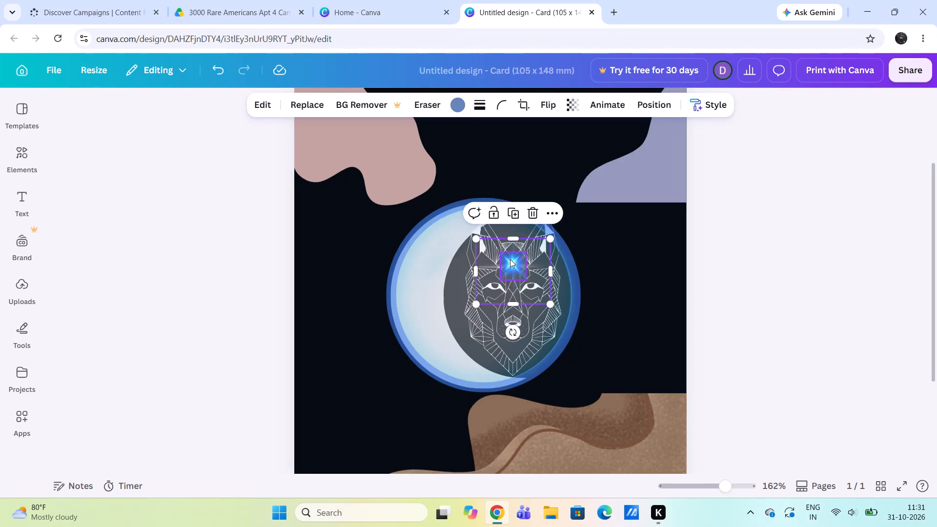
Move the small blue star flare from the wolf's forehead down to the chin, centred on the face below the nose.
{"action": "left_click", "coordinate": [510, 261]}
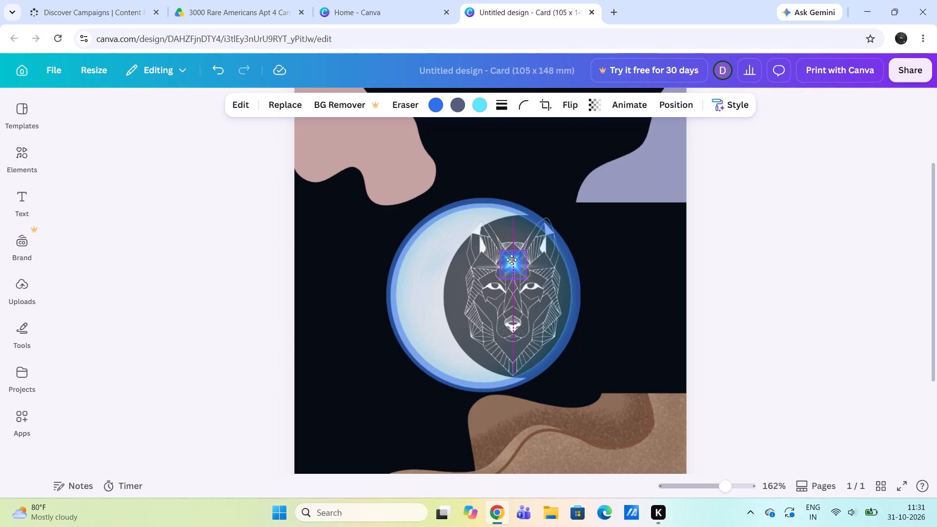
{"action": "left_click_drag", "start_coordinate": [512, 263], "coordinate": [515, 271]}
{"action": "left_click_drag", "start_coordinate": [515, 271], "coordinate": [511, 307]}
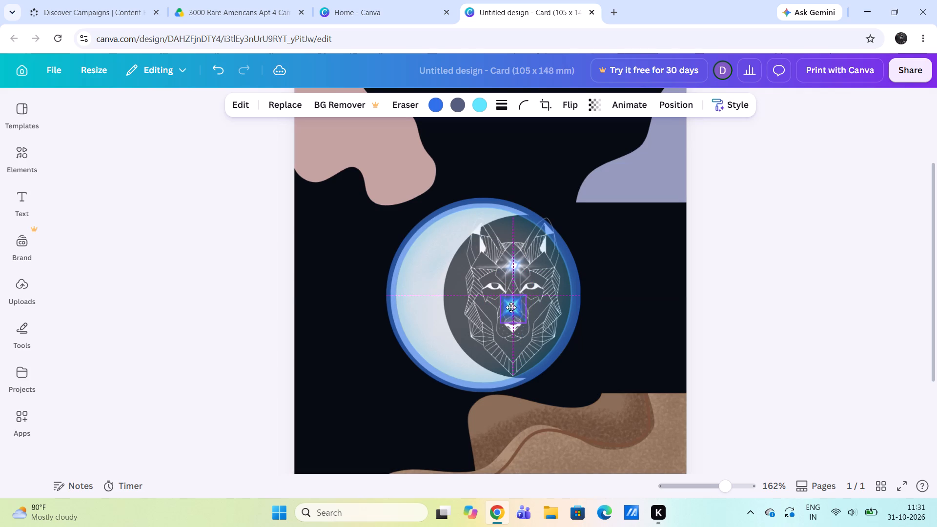
{"action": "left_click_drag", "start_coordinate": [511, 307], "coordinate": [511, 320]}
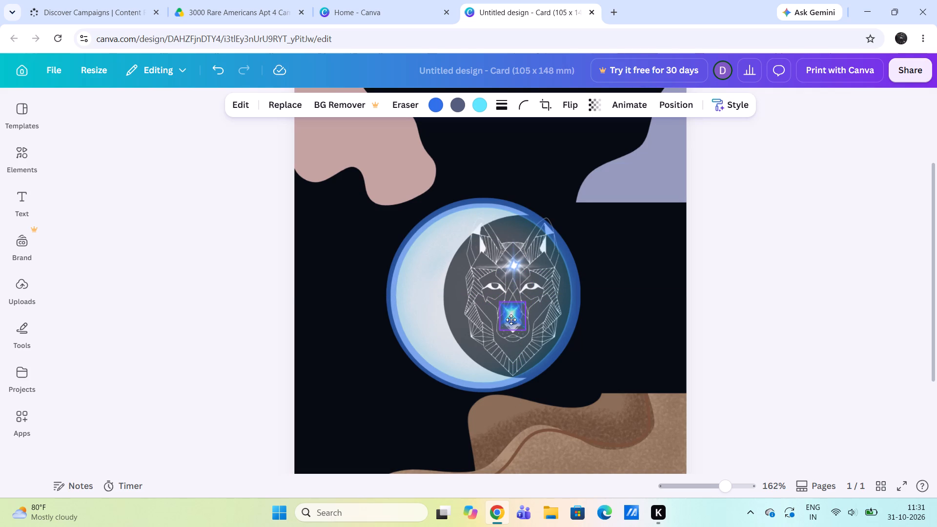
{"action": "left_click_drag", "start_coordinate": [511, 320], "coordinate": [512, 318]}
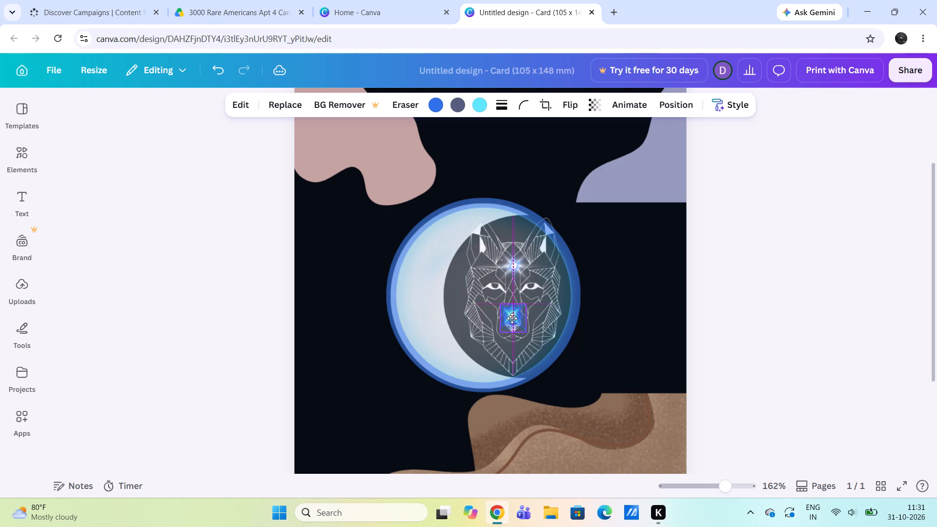
{"action": "left_click_drag", "start_coordinate": [512, 318], "coordinate": [514, 324]}
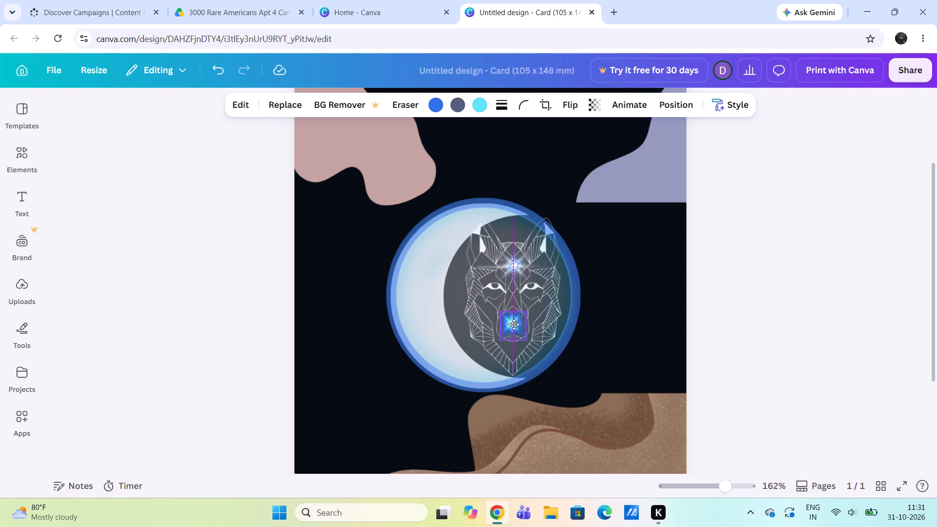
{"action": "left_click_drag", "start_coordinate": [514, 324], "coordinate": [515, 324]}
{"action": "left_click_drag", "start_coordinate": [515, 324], "coordinate": [513, 334]}
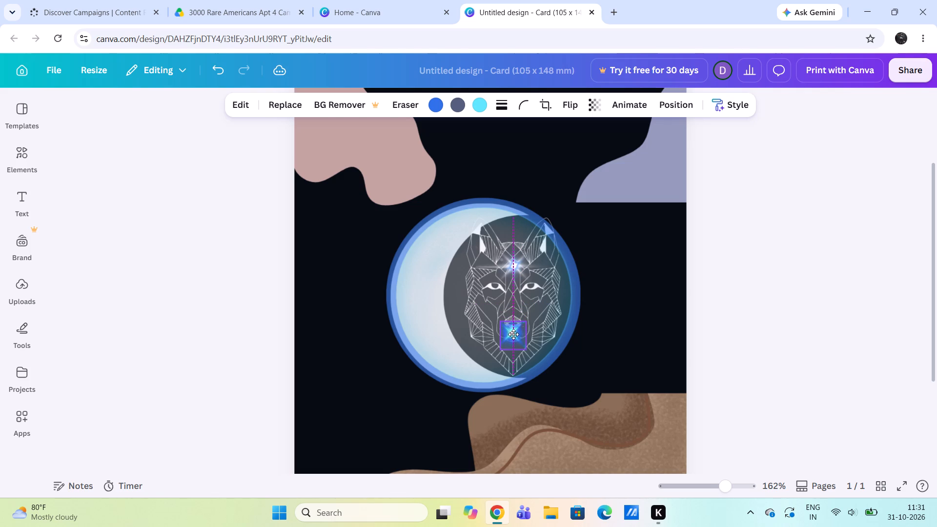
{"action": "left_click_drag", "start_coordinate": [513, 334], "coordinate": [511, 347]}
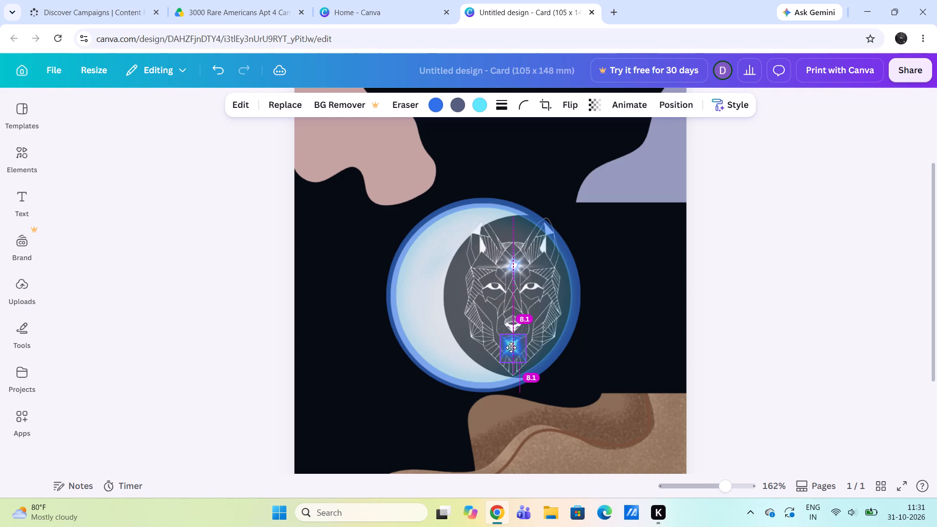
{"action": "left_click_drag", "start_coordinate": [511, 347], "coordinate": [512, 355]}
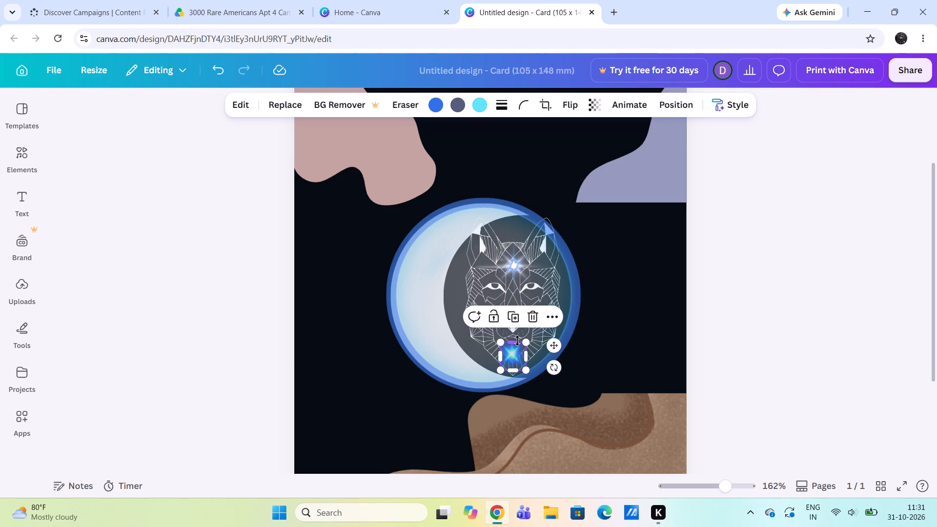
Rotate the blue star flare on the wolf's chin to about 45° so its square frame forms a diamond.
{"action": "left_click_drag", "start_coordinate": [556, 367], "coordinate": [515, 362]}
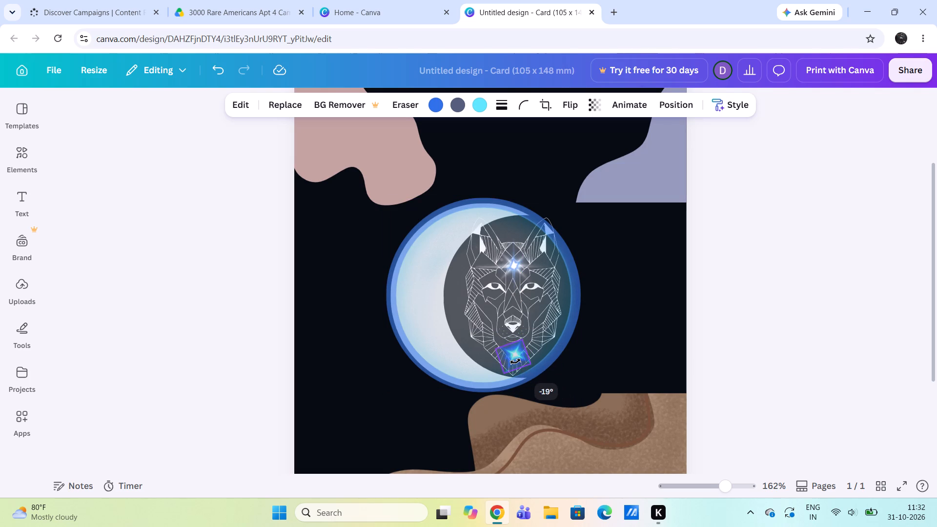
{"action": "left_click_drag", "start_coordinate": [515, 362], "coordinate": [509, 359]}
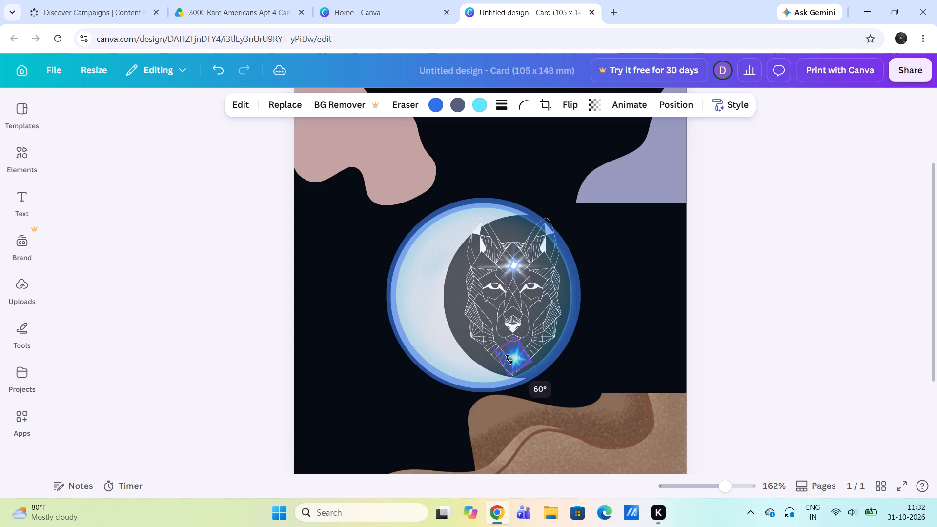
{"action": "left_click_drag", "start_coordinate": [509, 359], "coordinate": [509, 360]}
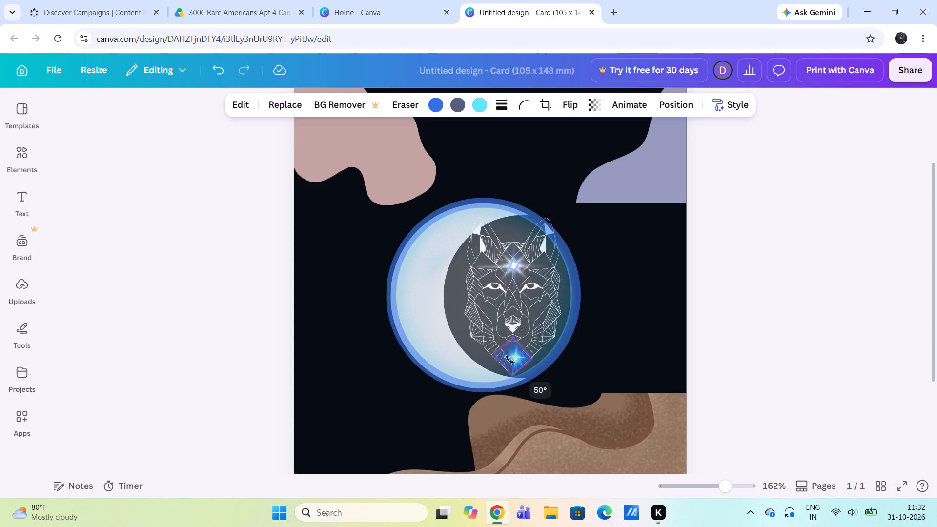
{"action": "left_click_drag", "start_coordinate": [509, 360], "coordinate": [509, 359]}
{"action": "left_click", "coordinate": [509, 353]}
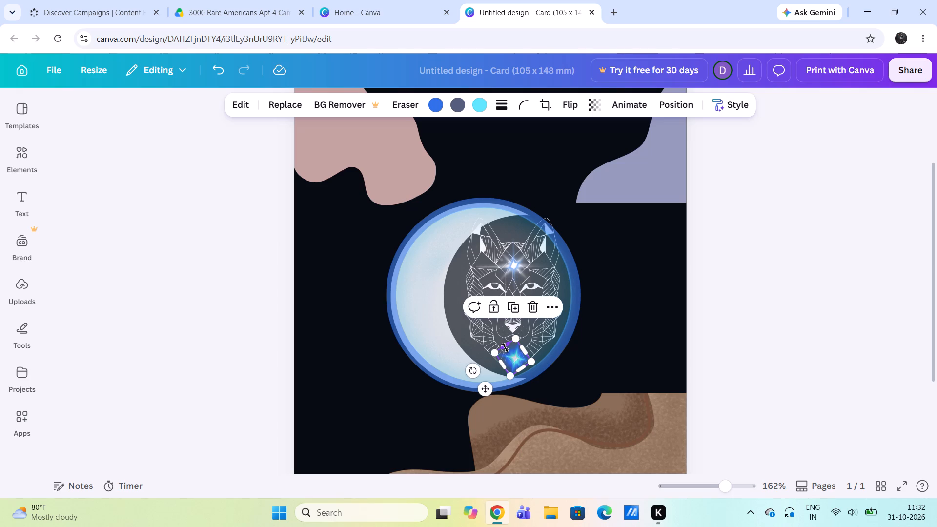
{"action": "left_click", "coordinate": [515, 353]}
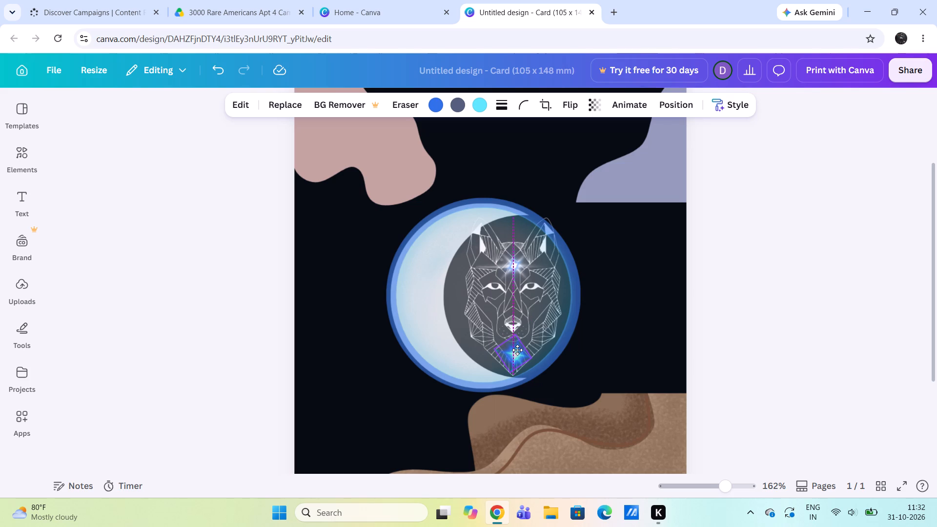
{"action": "left_click_drag", "start_coordinate": [475, 365], "coordinate": [482, 369]}
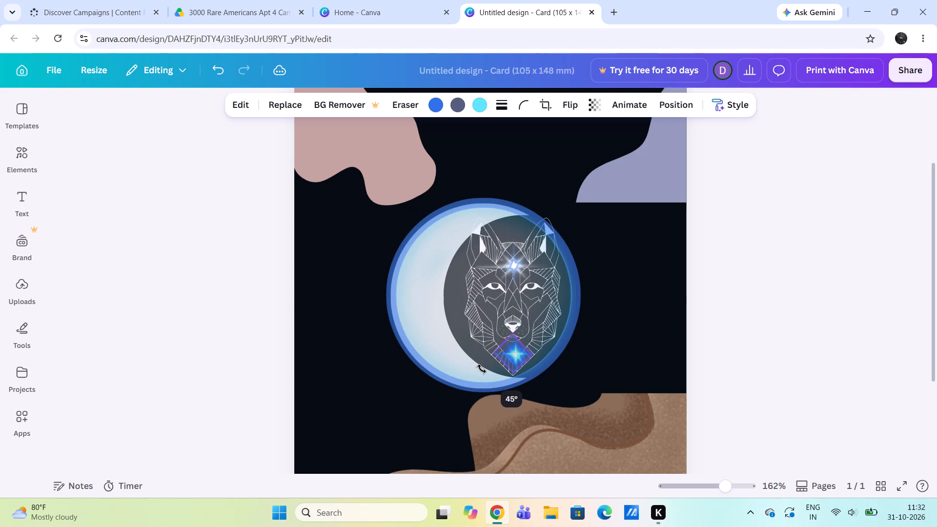
{"action": "left_click_drag", "start_coordinate": [482, 369], "coordinate": [482, 367]}
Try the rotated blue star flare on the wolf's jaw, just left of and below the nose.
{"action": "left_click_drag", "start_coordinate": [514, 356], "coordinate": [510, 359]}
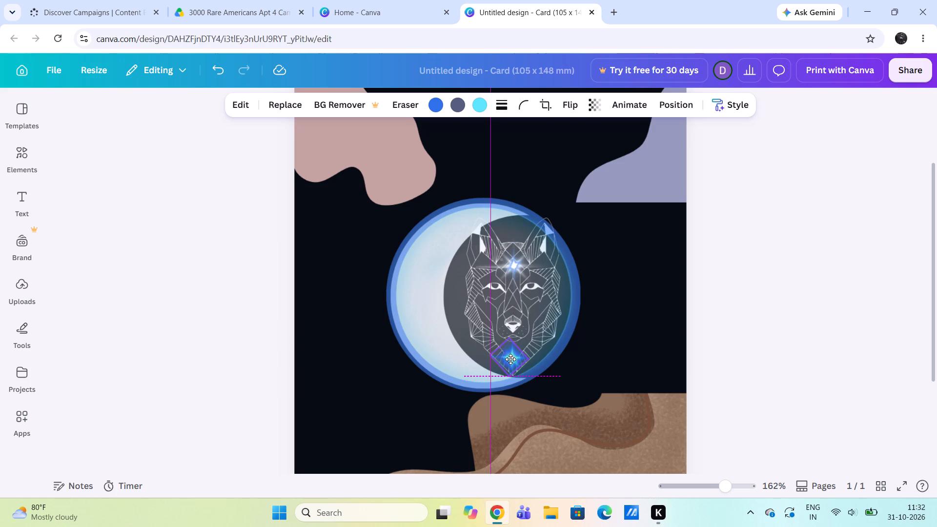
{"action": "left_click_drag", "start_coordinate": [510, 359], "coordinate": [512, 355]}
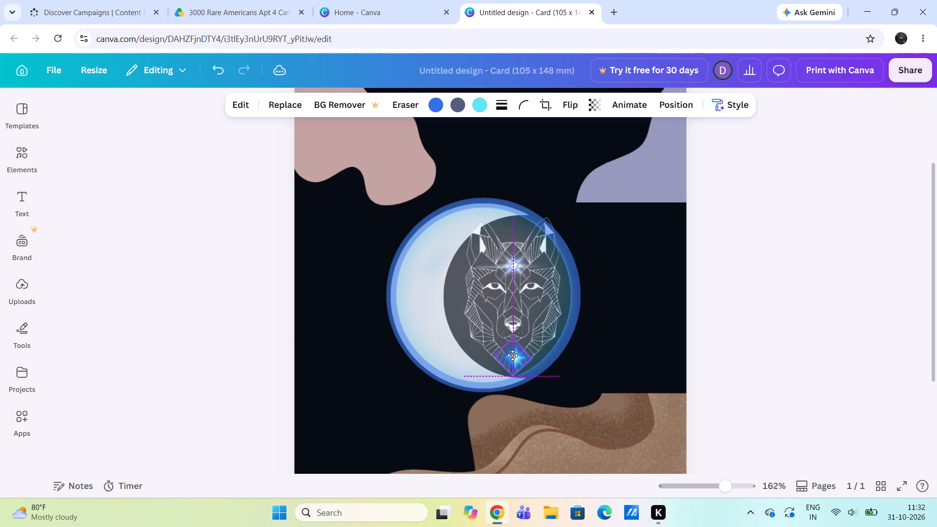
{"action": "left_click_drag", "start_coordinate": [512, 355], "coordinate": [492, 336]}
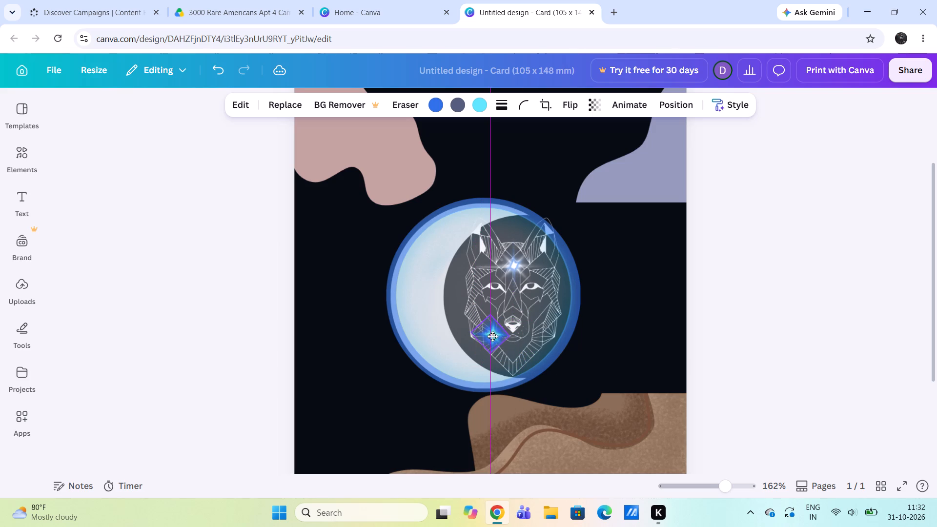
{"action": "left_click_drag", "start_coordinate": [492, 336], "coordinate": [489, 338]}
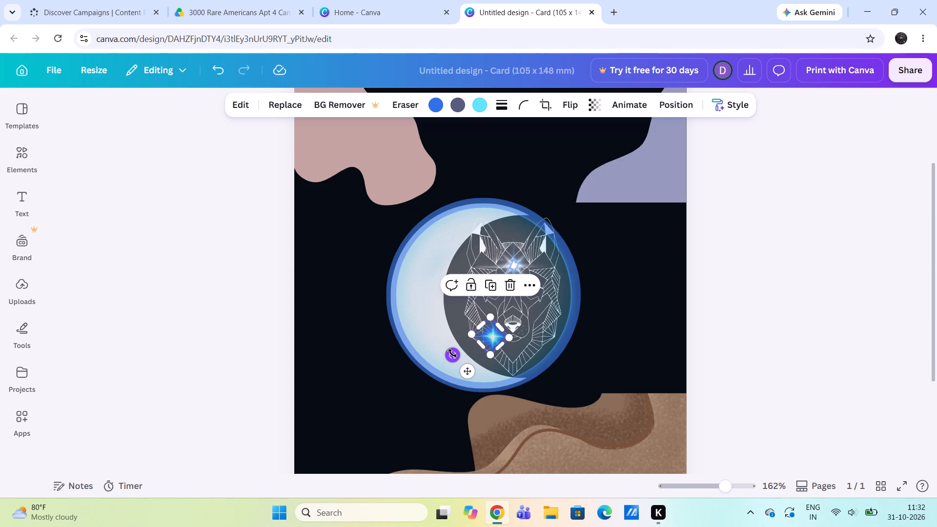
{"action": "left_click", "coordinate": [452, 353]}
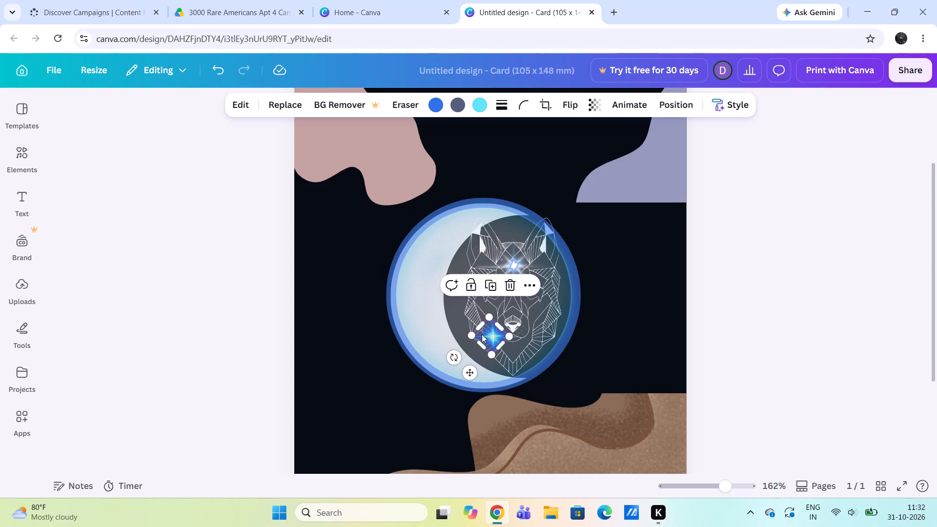
Centre the blue star flare on the face just below the wolf's nose and fine-tune its rotation.
{"action": "left_click_drag", "start_coordinate": [485, 334], "coordinate": [482, 331]}
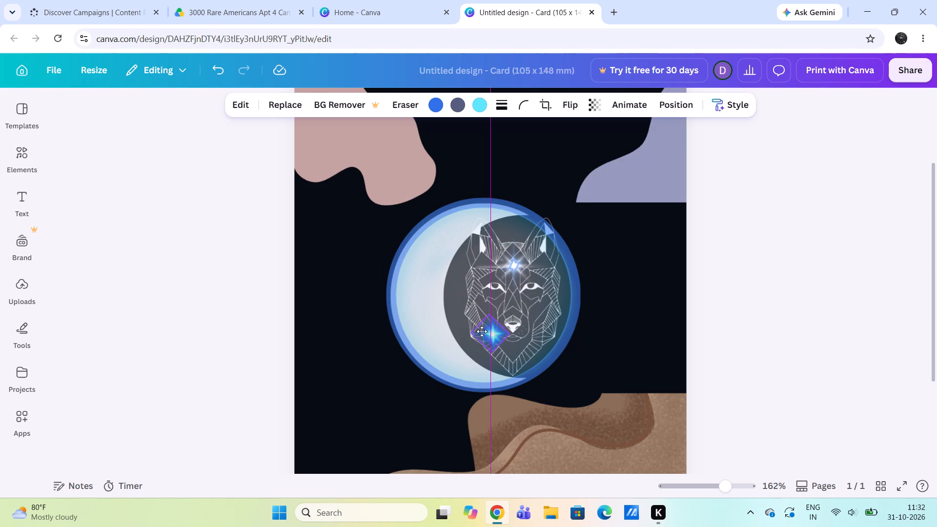
{"action": "left_click_drag", "start_coordinate": [482, 331], "coordinate": [488, 337]}
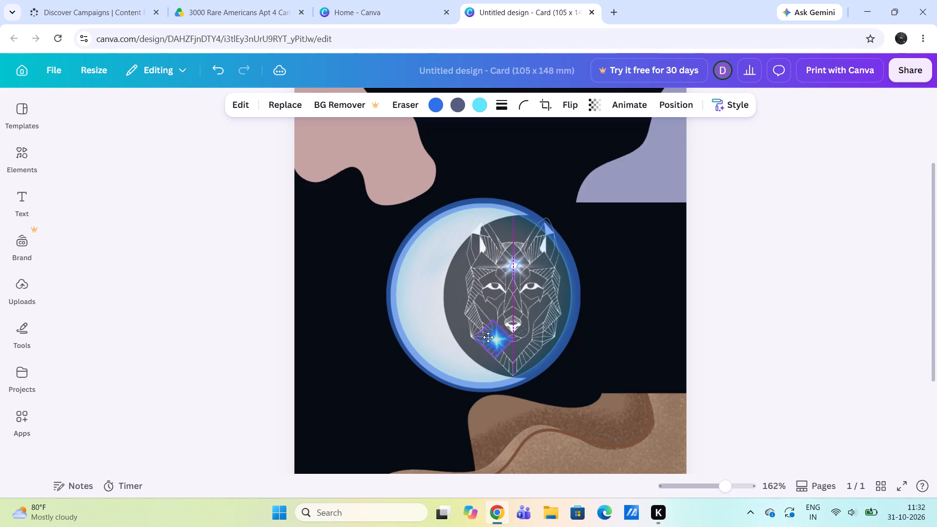
{"action": "left_click_drag", "start_coordinate": [488, 337], "coordinate": [504, 351]}
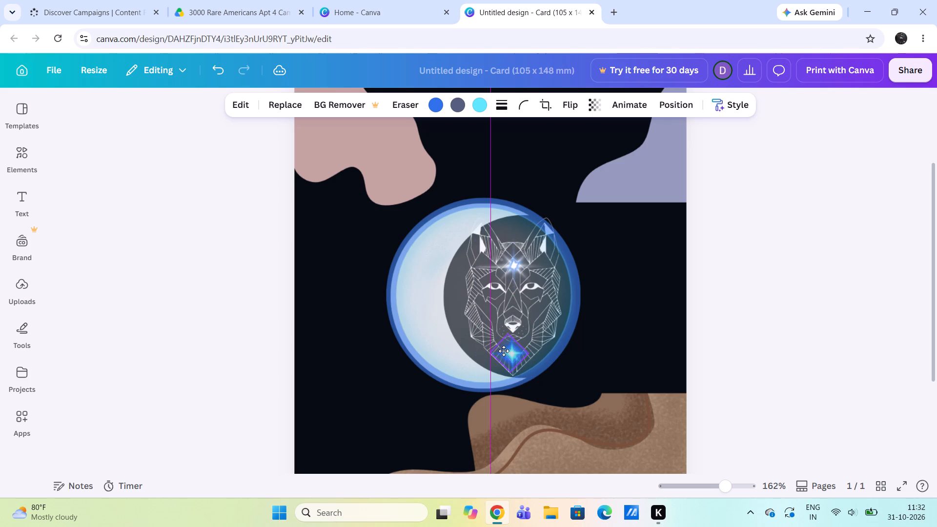
{"action": "left_click_drag", "start_coordinate": [504, 351], "coordinate": [515, 329]}
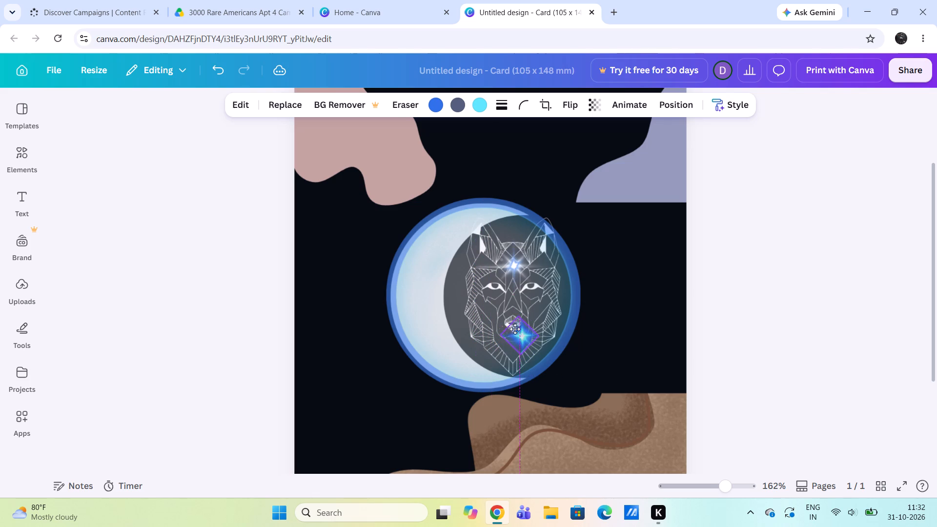
{"action": "left_click_drag", "start_coordinate": [515, 329], "coordinate": [506, 338]}
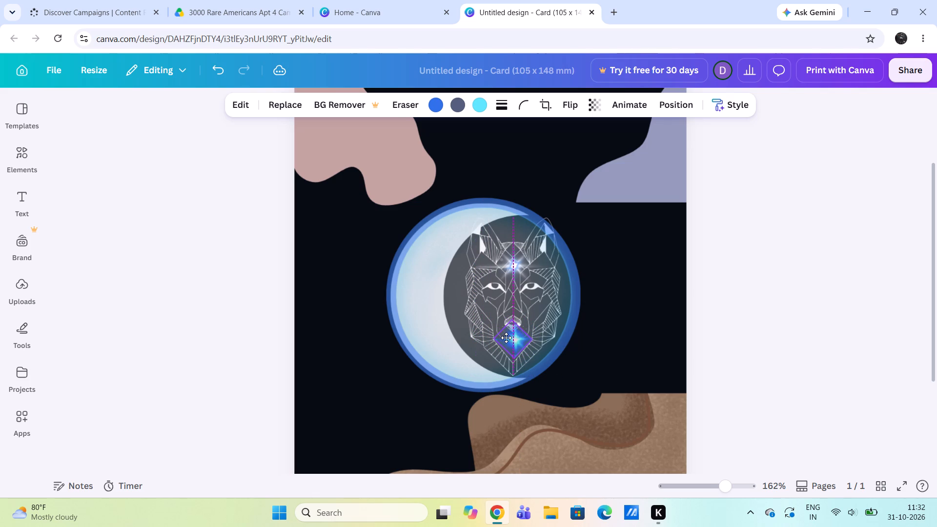
{"action": "left_click_drag", "start_coordinate": [506, 338], "coordinate": [506, 339]}
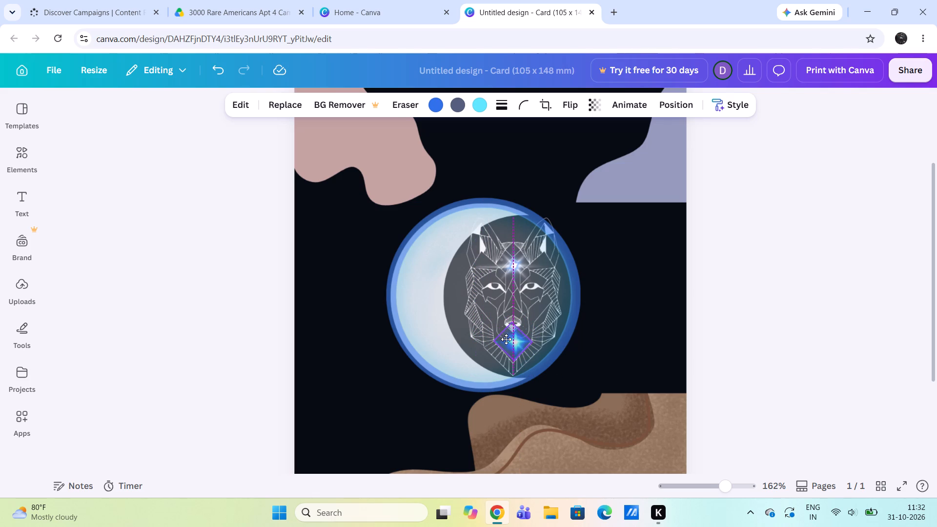
{"action": "left_click_drag", "start_coordinate": [506, 339], "coordinate": [507, 339]}
{"action": "left_click_drag", "start_coordinate": [477, 359], "coordinate": [477, 355]}
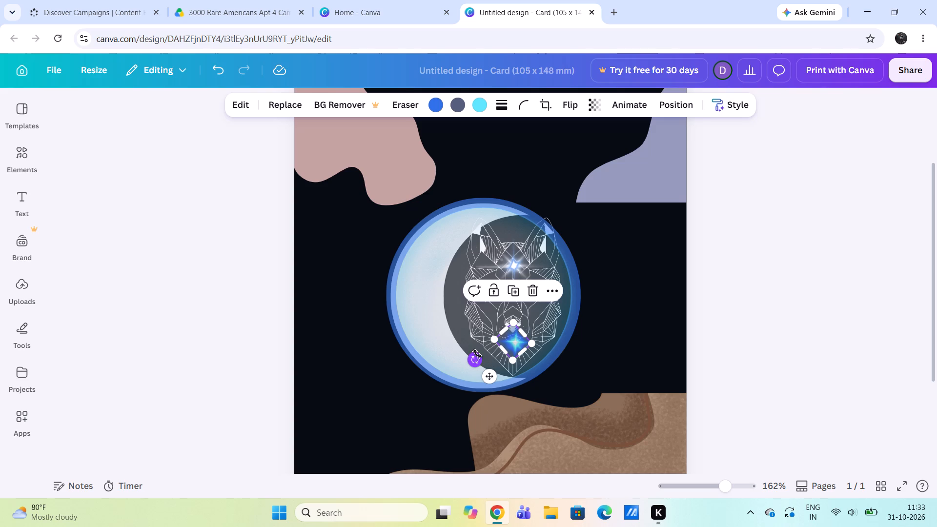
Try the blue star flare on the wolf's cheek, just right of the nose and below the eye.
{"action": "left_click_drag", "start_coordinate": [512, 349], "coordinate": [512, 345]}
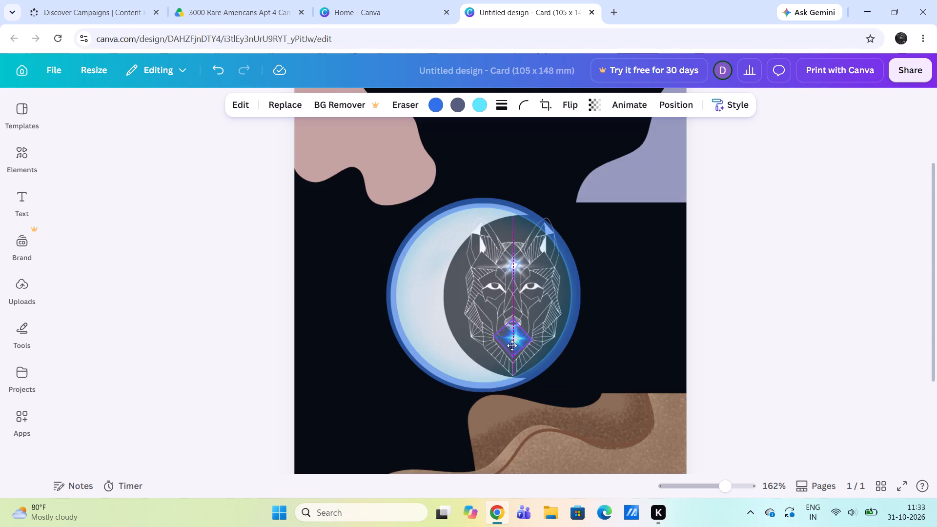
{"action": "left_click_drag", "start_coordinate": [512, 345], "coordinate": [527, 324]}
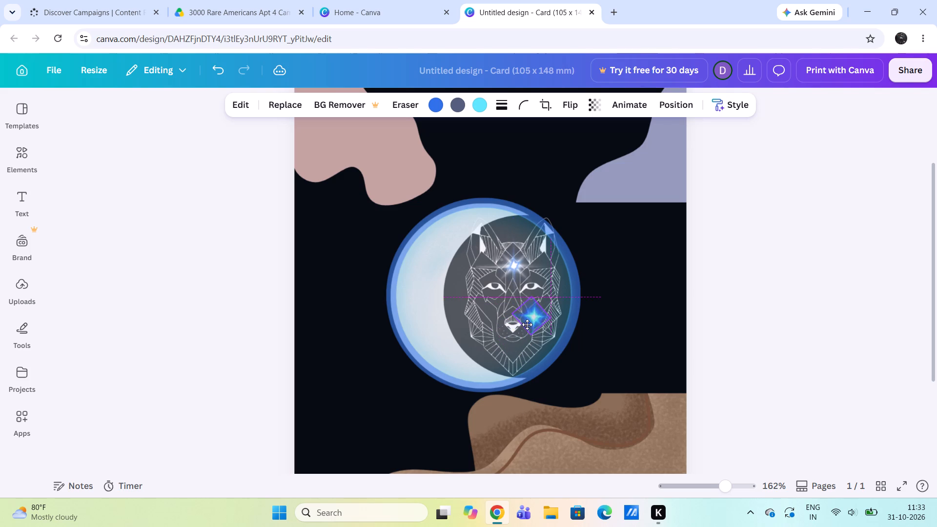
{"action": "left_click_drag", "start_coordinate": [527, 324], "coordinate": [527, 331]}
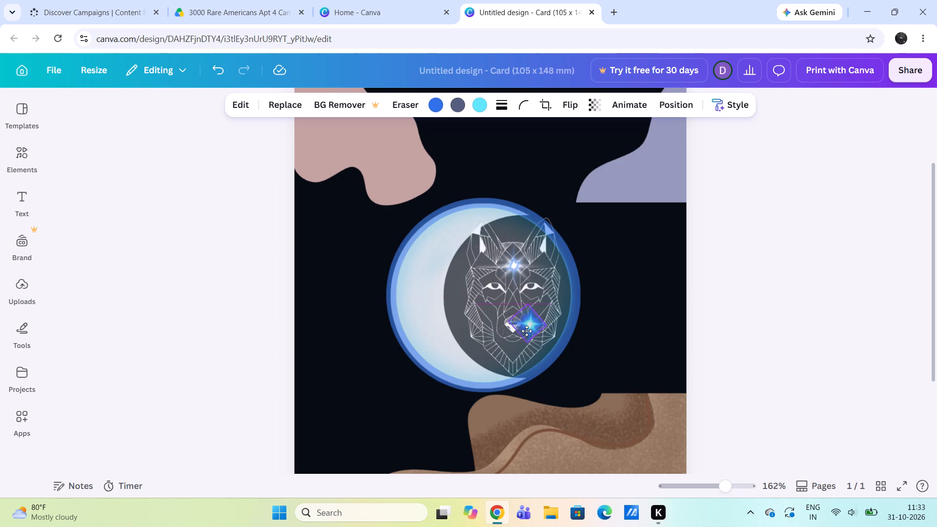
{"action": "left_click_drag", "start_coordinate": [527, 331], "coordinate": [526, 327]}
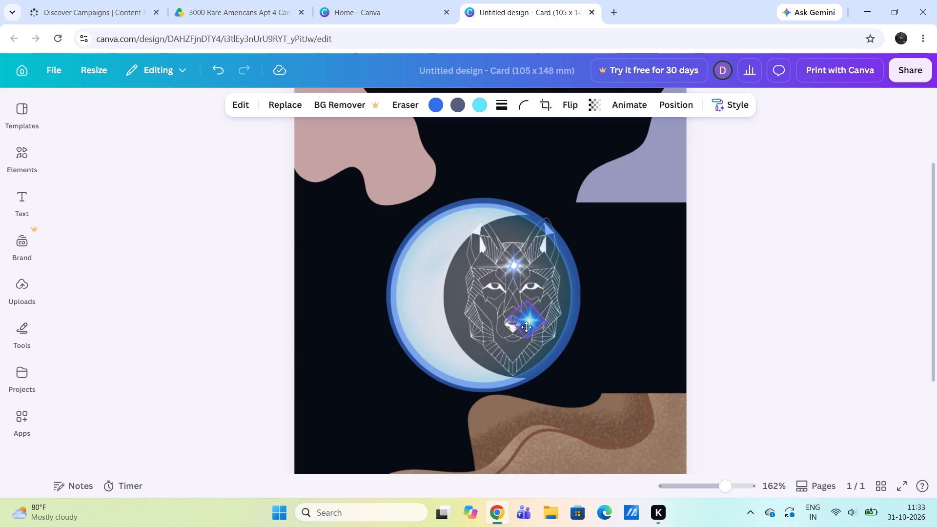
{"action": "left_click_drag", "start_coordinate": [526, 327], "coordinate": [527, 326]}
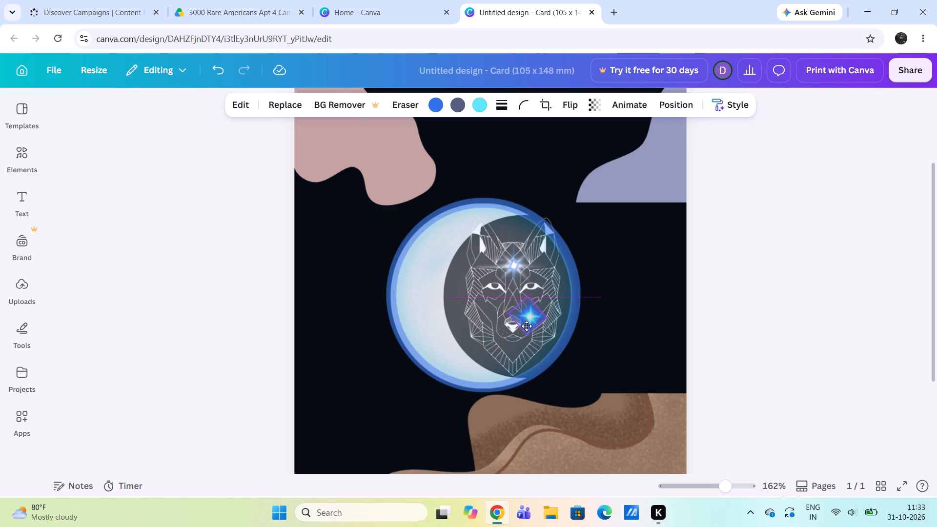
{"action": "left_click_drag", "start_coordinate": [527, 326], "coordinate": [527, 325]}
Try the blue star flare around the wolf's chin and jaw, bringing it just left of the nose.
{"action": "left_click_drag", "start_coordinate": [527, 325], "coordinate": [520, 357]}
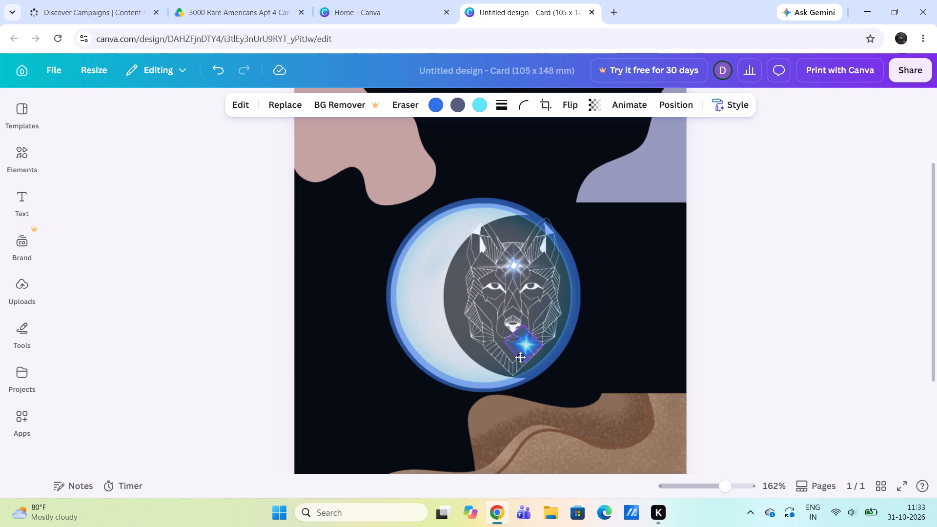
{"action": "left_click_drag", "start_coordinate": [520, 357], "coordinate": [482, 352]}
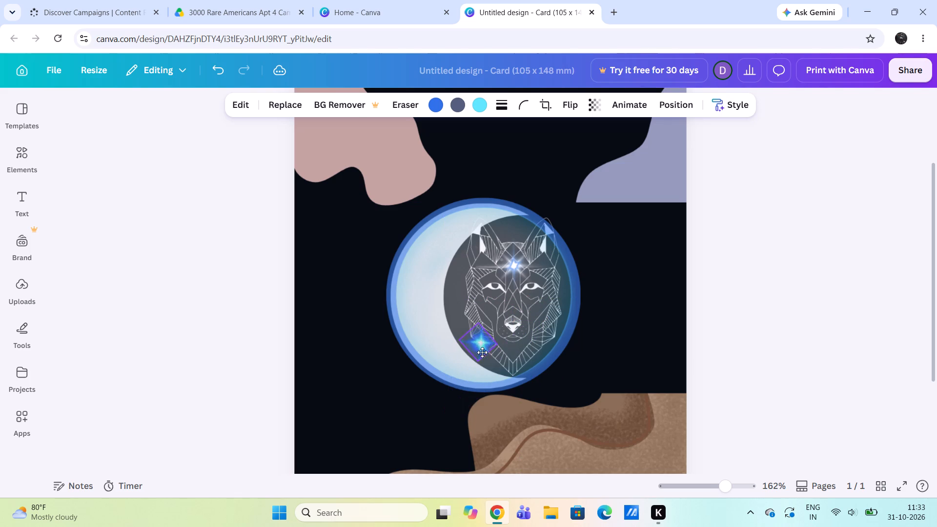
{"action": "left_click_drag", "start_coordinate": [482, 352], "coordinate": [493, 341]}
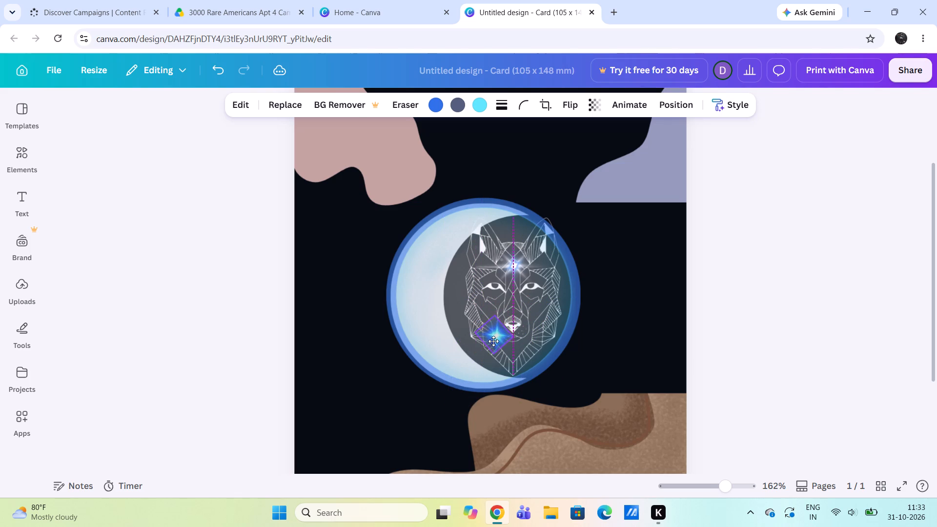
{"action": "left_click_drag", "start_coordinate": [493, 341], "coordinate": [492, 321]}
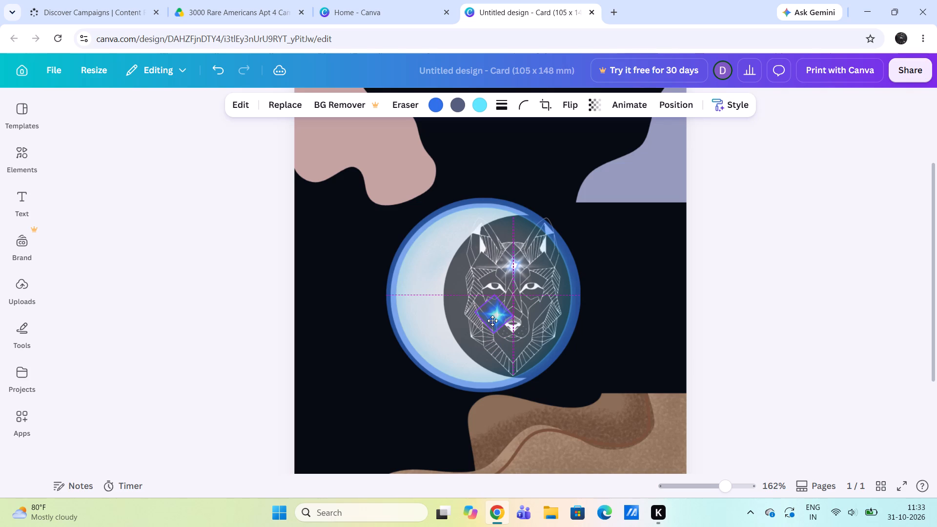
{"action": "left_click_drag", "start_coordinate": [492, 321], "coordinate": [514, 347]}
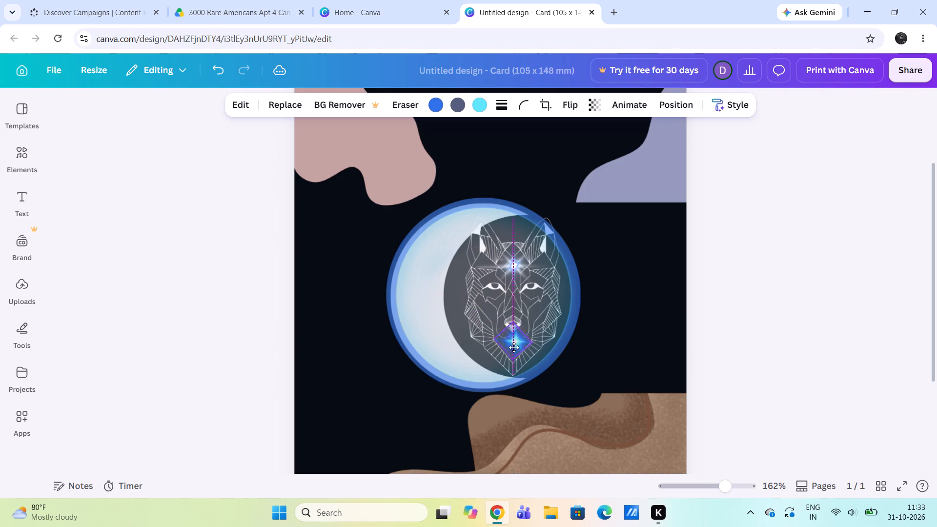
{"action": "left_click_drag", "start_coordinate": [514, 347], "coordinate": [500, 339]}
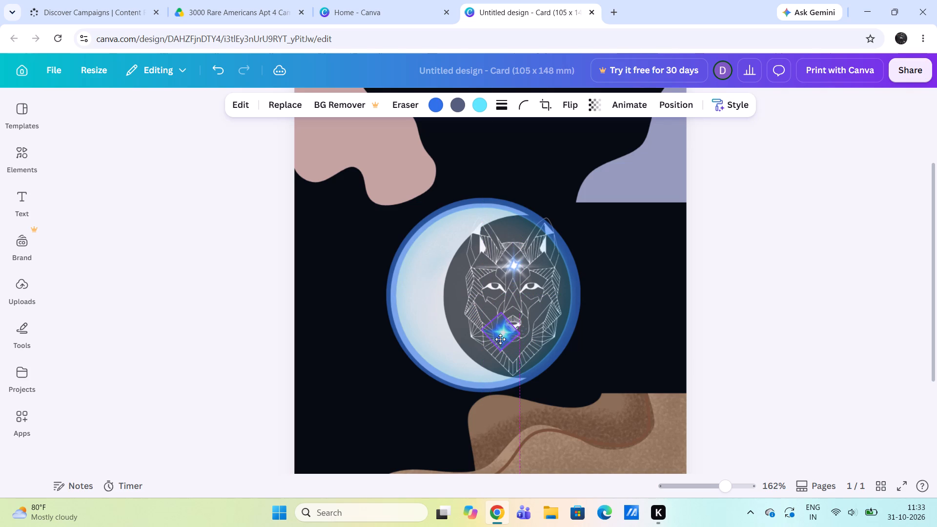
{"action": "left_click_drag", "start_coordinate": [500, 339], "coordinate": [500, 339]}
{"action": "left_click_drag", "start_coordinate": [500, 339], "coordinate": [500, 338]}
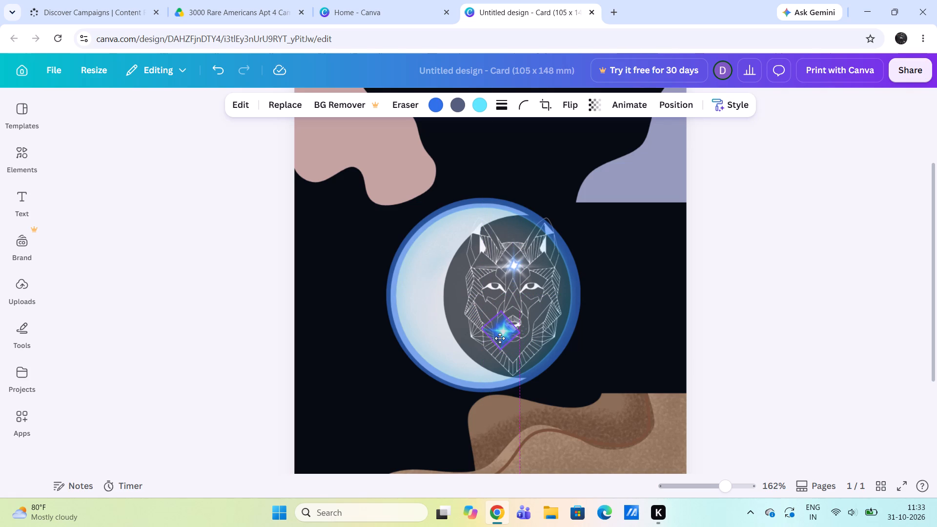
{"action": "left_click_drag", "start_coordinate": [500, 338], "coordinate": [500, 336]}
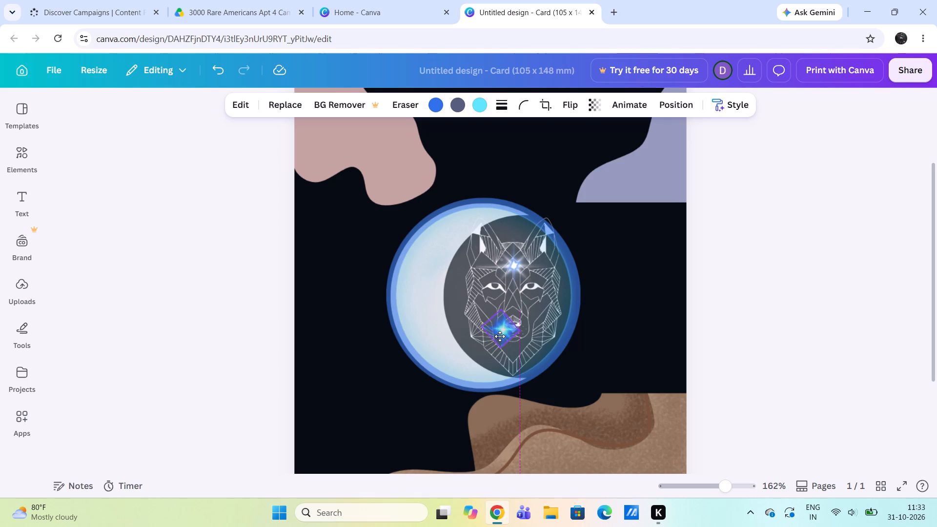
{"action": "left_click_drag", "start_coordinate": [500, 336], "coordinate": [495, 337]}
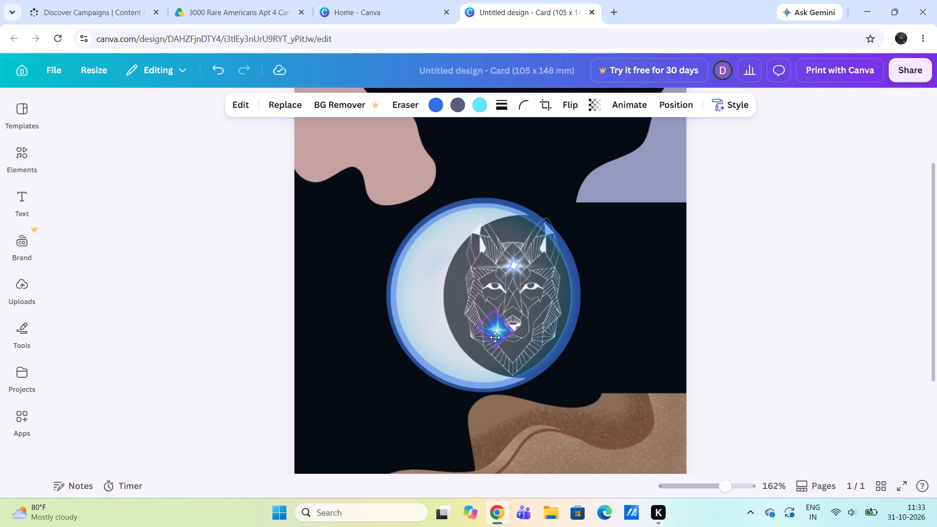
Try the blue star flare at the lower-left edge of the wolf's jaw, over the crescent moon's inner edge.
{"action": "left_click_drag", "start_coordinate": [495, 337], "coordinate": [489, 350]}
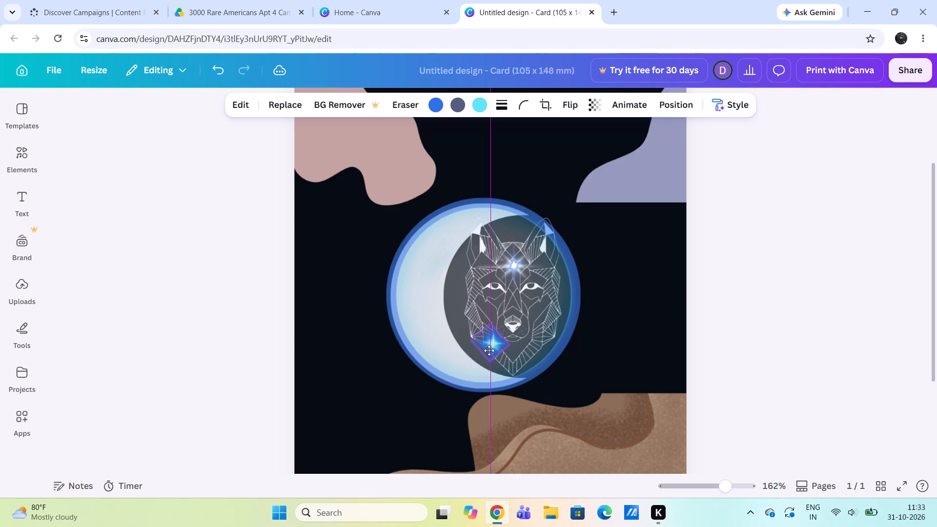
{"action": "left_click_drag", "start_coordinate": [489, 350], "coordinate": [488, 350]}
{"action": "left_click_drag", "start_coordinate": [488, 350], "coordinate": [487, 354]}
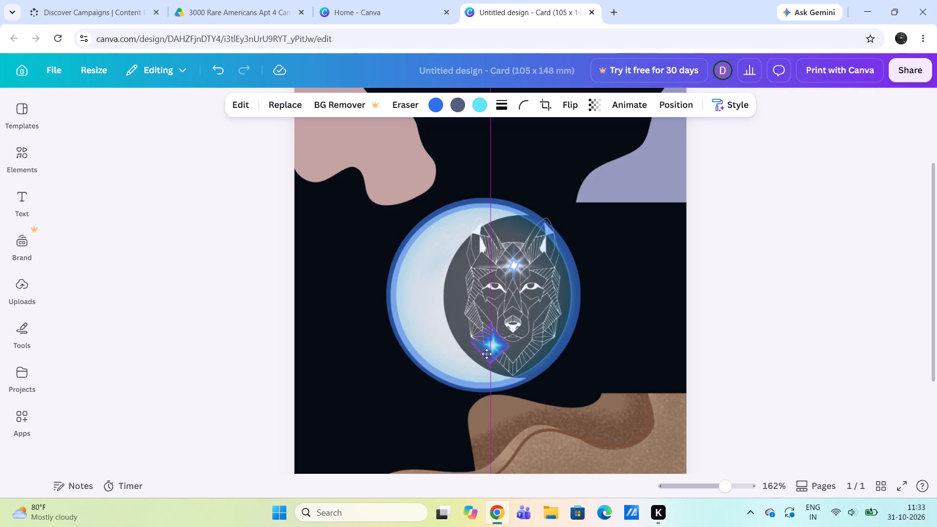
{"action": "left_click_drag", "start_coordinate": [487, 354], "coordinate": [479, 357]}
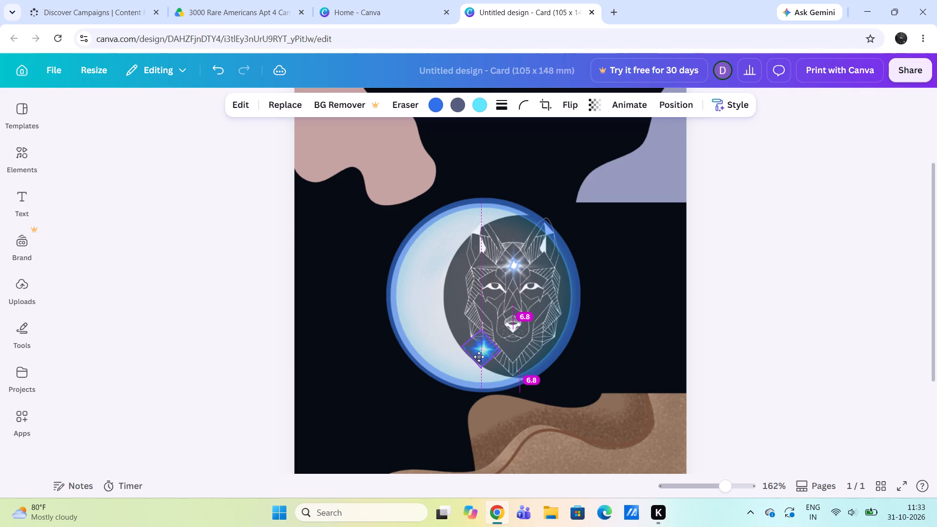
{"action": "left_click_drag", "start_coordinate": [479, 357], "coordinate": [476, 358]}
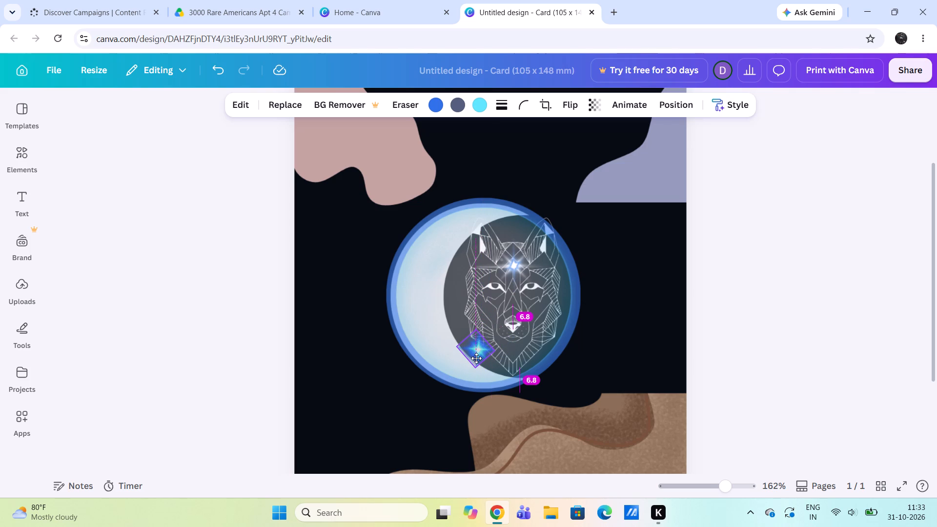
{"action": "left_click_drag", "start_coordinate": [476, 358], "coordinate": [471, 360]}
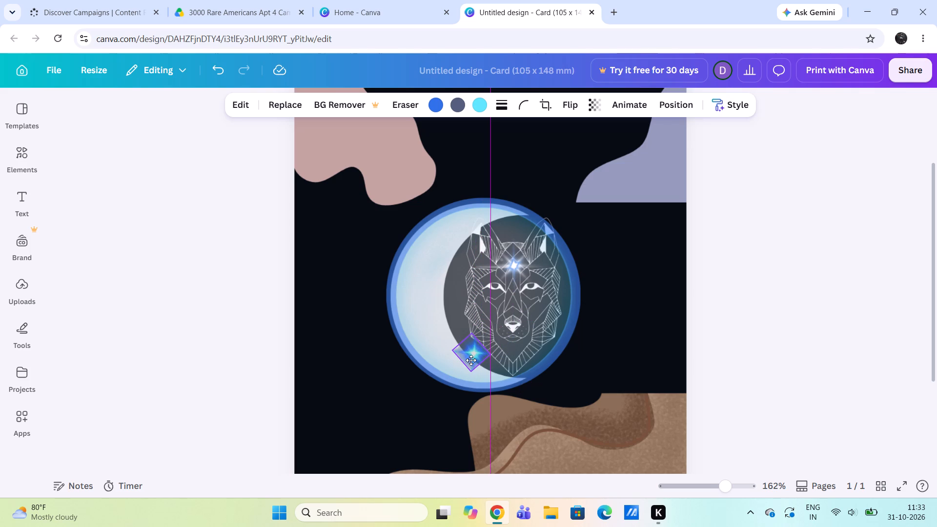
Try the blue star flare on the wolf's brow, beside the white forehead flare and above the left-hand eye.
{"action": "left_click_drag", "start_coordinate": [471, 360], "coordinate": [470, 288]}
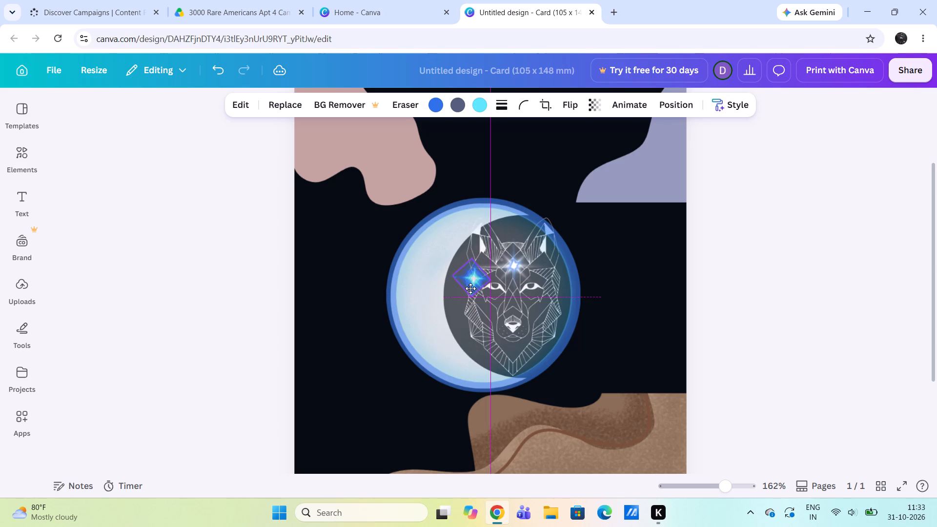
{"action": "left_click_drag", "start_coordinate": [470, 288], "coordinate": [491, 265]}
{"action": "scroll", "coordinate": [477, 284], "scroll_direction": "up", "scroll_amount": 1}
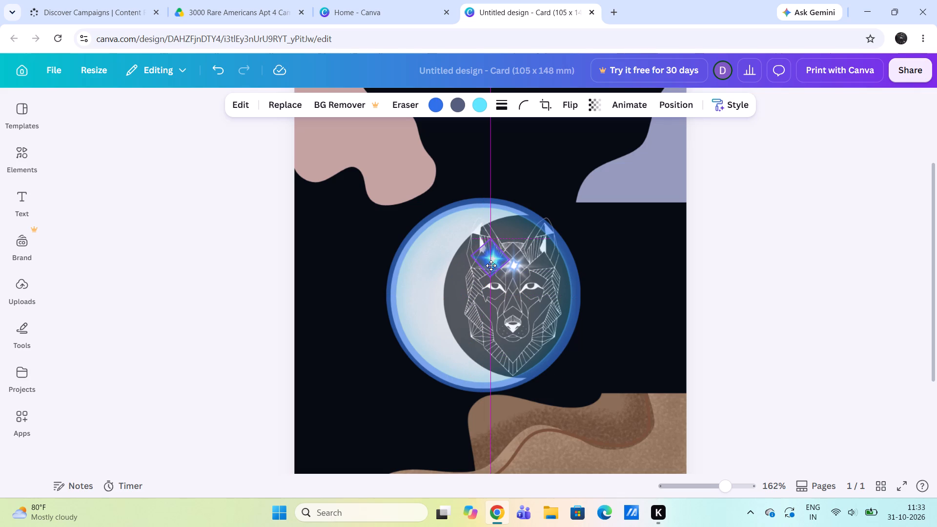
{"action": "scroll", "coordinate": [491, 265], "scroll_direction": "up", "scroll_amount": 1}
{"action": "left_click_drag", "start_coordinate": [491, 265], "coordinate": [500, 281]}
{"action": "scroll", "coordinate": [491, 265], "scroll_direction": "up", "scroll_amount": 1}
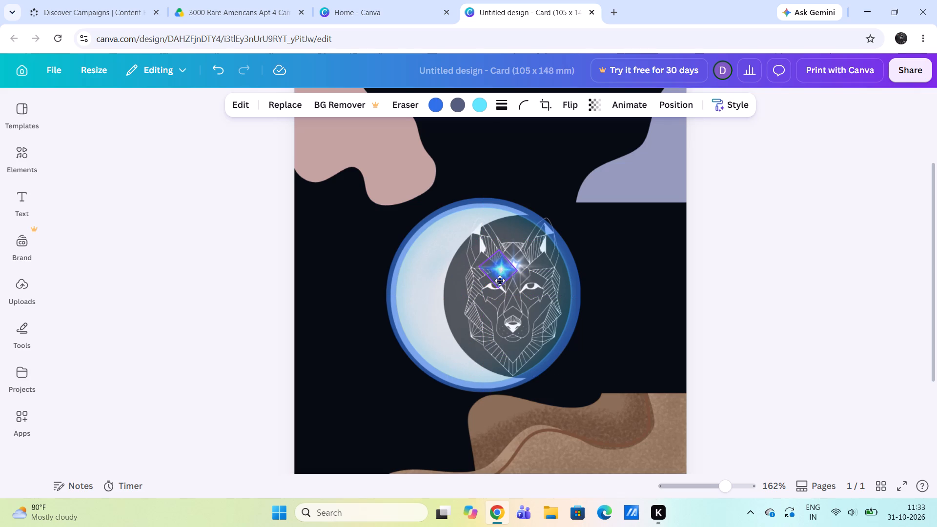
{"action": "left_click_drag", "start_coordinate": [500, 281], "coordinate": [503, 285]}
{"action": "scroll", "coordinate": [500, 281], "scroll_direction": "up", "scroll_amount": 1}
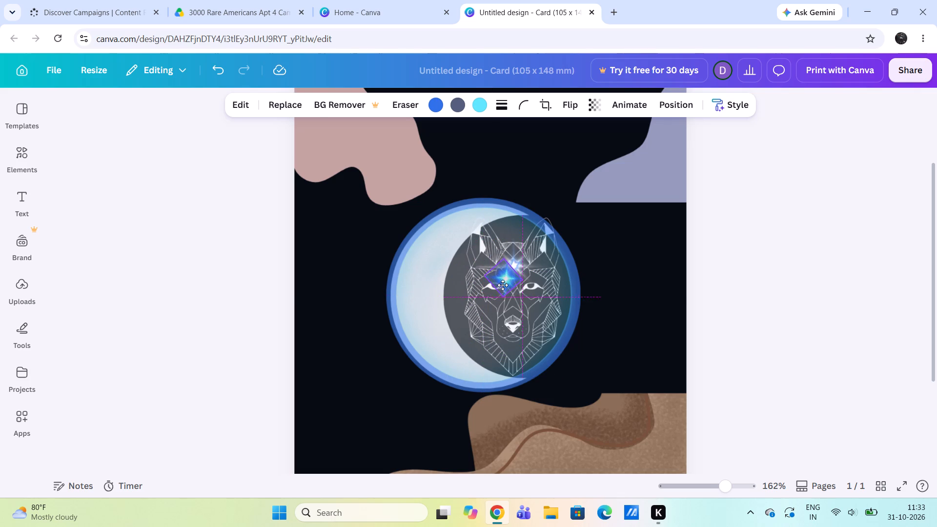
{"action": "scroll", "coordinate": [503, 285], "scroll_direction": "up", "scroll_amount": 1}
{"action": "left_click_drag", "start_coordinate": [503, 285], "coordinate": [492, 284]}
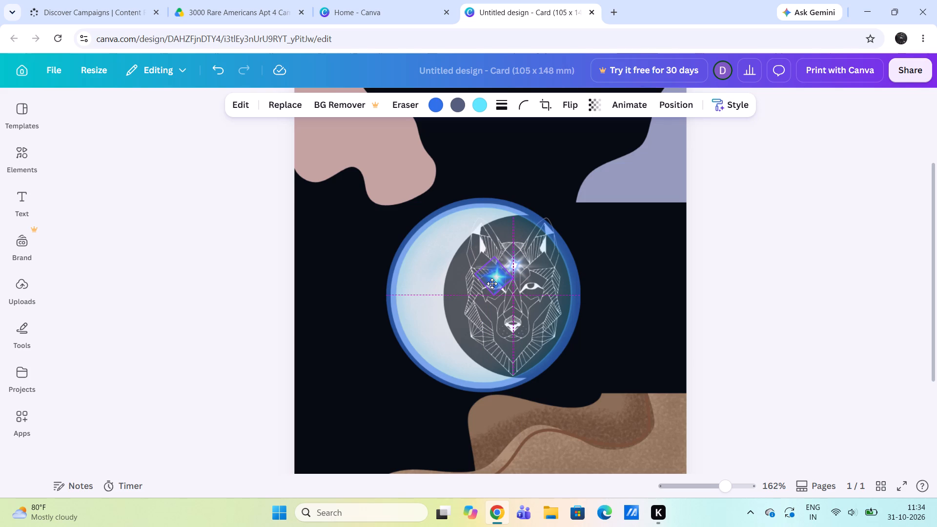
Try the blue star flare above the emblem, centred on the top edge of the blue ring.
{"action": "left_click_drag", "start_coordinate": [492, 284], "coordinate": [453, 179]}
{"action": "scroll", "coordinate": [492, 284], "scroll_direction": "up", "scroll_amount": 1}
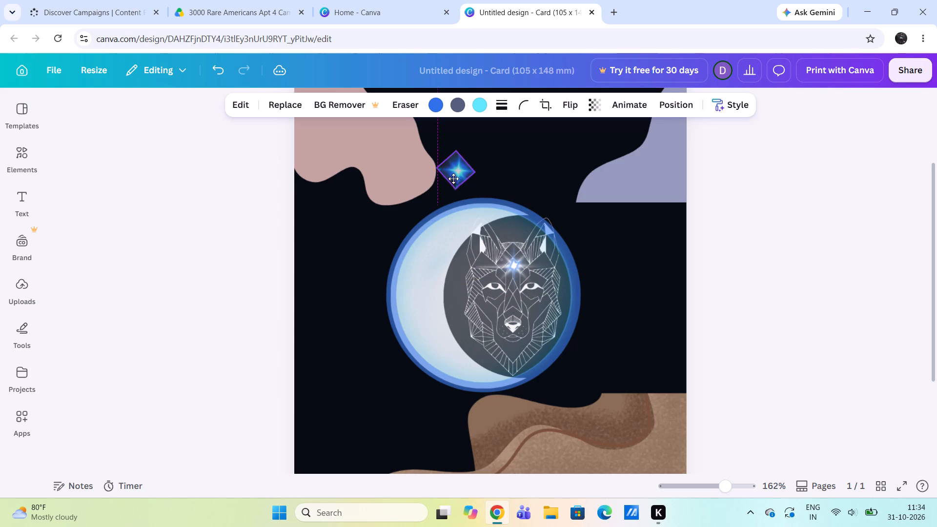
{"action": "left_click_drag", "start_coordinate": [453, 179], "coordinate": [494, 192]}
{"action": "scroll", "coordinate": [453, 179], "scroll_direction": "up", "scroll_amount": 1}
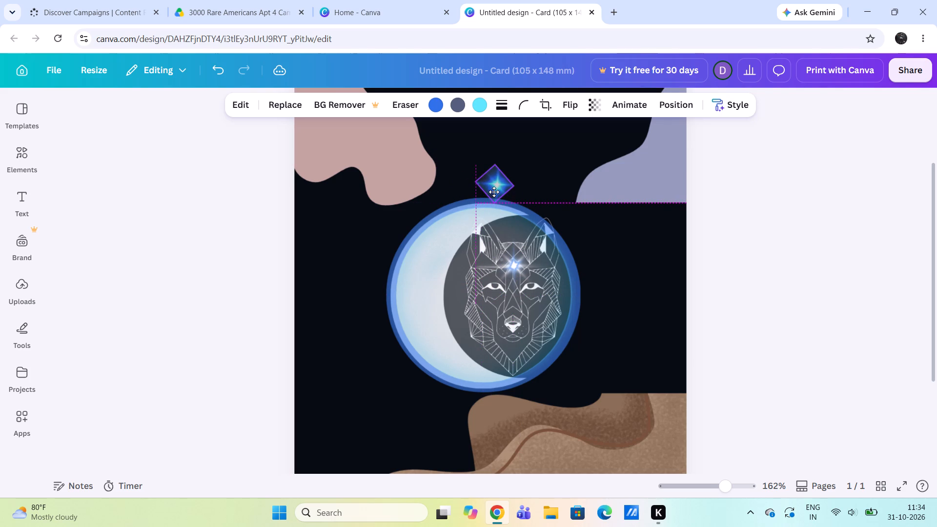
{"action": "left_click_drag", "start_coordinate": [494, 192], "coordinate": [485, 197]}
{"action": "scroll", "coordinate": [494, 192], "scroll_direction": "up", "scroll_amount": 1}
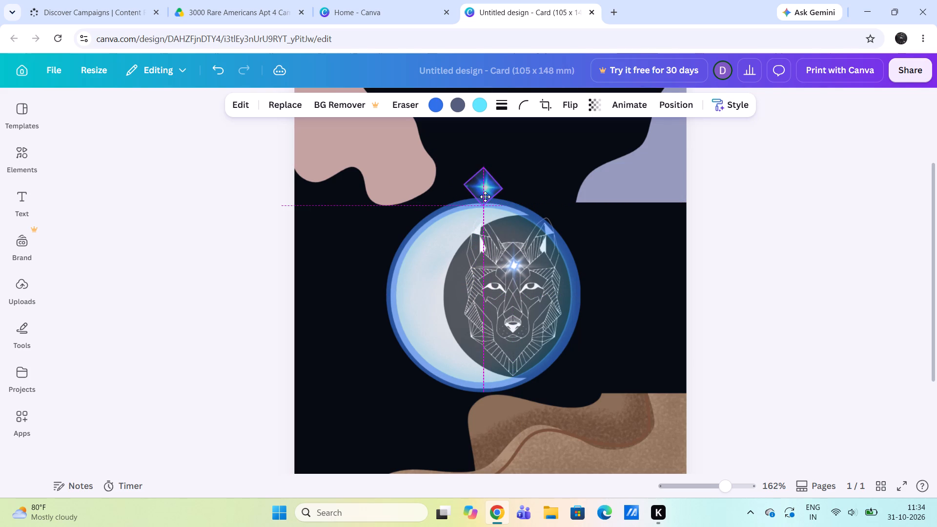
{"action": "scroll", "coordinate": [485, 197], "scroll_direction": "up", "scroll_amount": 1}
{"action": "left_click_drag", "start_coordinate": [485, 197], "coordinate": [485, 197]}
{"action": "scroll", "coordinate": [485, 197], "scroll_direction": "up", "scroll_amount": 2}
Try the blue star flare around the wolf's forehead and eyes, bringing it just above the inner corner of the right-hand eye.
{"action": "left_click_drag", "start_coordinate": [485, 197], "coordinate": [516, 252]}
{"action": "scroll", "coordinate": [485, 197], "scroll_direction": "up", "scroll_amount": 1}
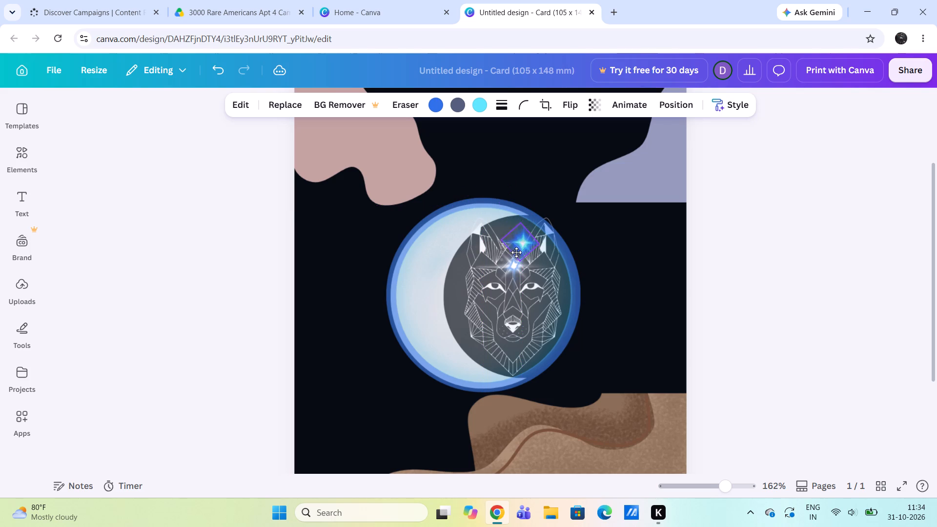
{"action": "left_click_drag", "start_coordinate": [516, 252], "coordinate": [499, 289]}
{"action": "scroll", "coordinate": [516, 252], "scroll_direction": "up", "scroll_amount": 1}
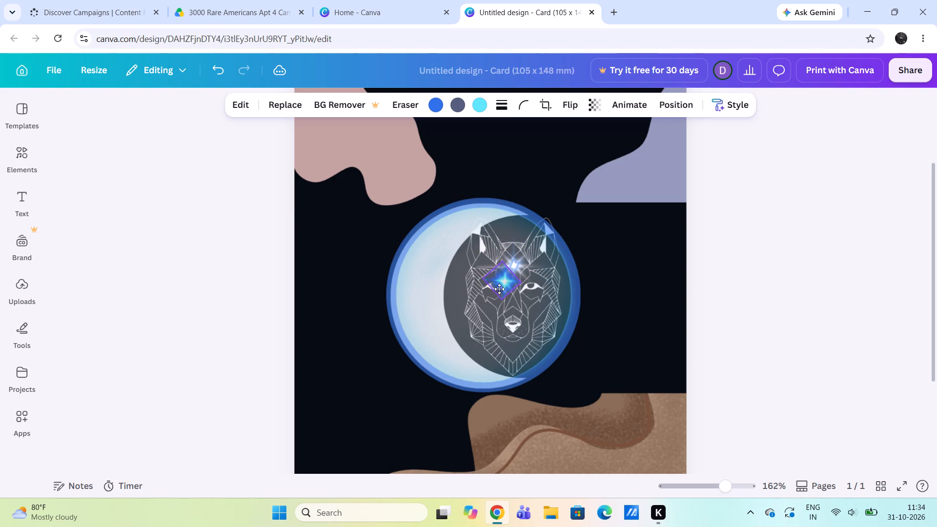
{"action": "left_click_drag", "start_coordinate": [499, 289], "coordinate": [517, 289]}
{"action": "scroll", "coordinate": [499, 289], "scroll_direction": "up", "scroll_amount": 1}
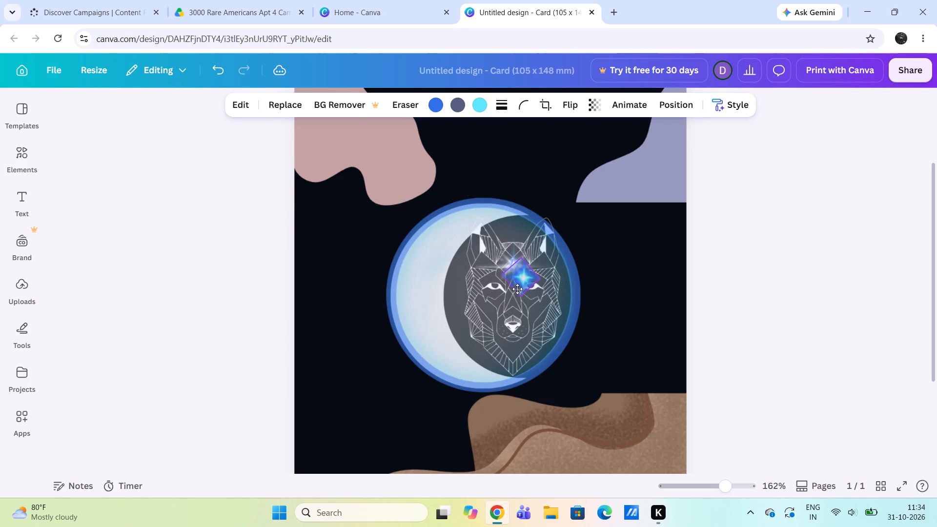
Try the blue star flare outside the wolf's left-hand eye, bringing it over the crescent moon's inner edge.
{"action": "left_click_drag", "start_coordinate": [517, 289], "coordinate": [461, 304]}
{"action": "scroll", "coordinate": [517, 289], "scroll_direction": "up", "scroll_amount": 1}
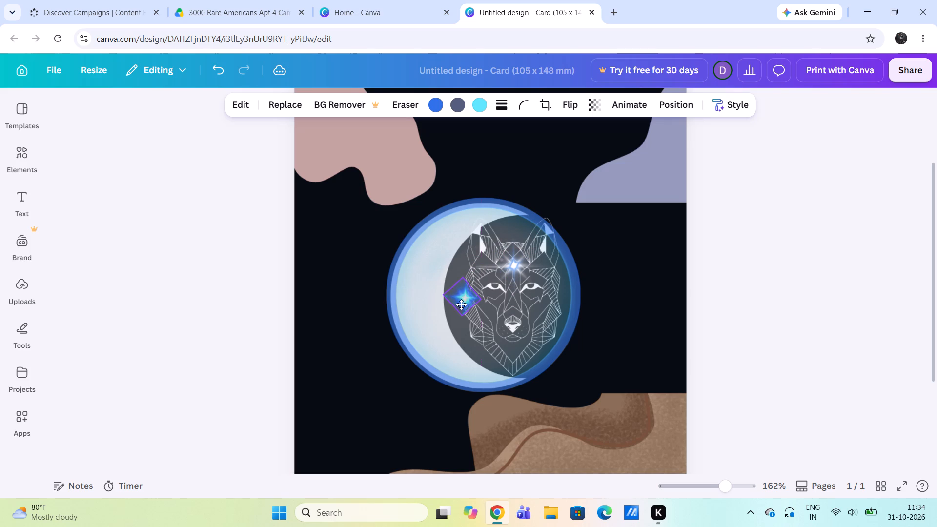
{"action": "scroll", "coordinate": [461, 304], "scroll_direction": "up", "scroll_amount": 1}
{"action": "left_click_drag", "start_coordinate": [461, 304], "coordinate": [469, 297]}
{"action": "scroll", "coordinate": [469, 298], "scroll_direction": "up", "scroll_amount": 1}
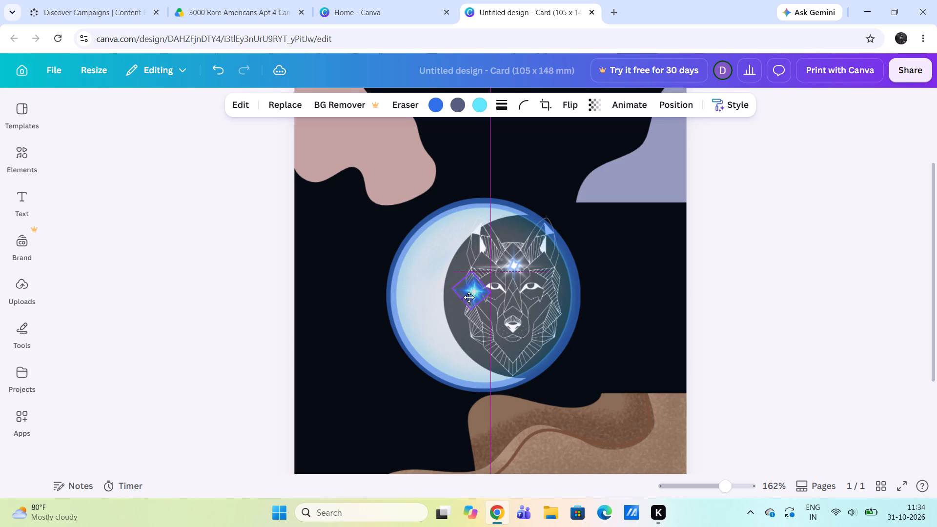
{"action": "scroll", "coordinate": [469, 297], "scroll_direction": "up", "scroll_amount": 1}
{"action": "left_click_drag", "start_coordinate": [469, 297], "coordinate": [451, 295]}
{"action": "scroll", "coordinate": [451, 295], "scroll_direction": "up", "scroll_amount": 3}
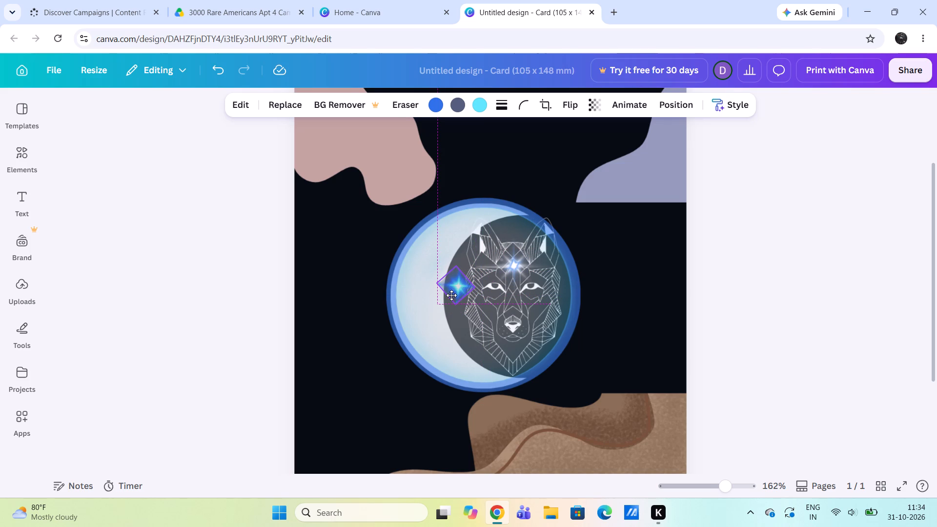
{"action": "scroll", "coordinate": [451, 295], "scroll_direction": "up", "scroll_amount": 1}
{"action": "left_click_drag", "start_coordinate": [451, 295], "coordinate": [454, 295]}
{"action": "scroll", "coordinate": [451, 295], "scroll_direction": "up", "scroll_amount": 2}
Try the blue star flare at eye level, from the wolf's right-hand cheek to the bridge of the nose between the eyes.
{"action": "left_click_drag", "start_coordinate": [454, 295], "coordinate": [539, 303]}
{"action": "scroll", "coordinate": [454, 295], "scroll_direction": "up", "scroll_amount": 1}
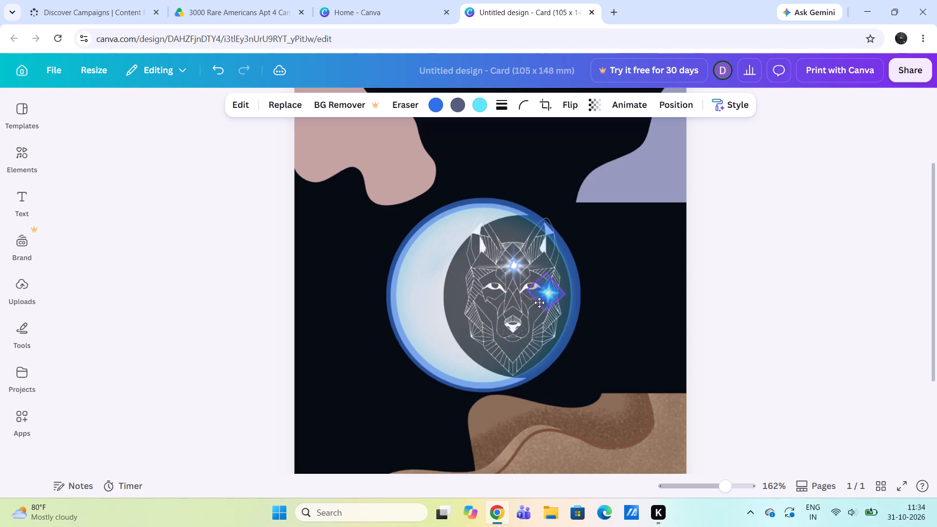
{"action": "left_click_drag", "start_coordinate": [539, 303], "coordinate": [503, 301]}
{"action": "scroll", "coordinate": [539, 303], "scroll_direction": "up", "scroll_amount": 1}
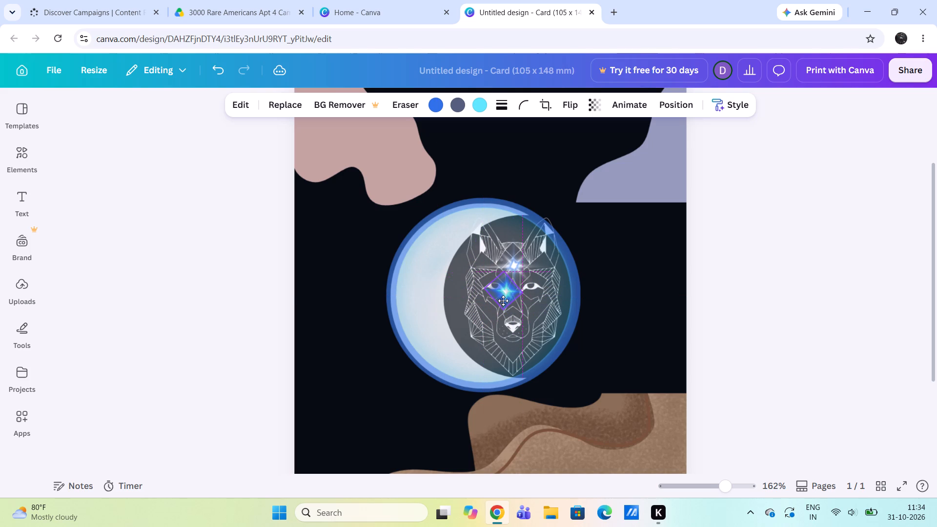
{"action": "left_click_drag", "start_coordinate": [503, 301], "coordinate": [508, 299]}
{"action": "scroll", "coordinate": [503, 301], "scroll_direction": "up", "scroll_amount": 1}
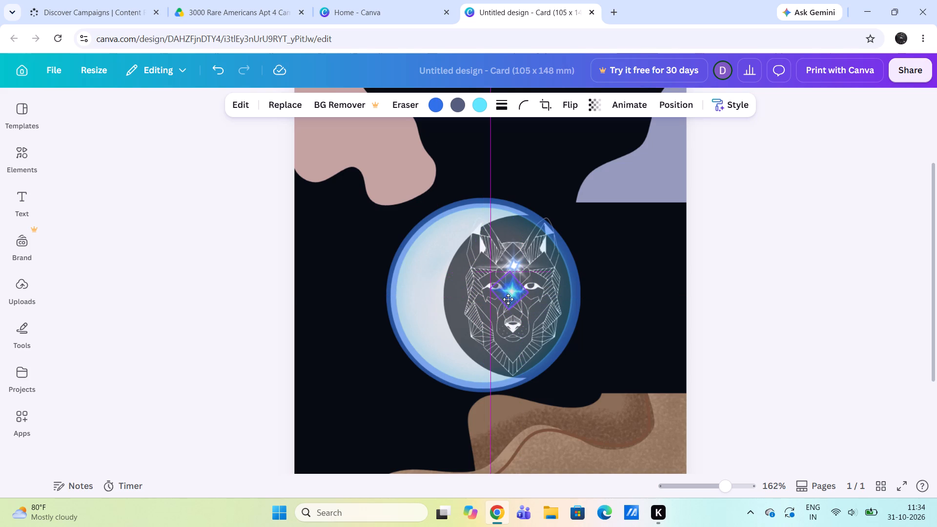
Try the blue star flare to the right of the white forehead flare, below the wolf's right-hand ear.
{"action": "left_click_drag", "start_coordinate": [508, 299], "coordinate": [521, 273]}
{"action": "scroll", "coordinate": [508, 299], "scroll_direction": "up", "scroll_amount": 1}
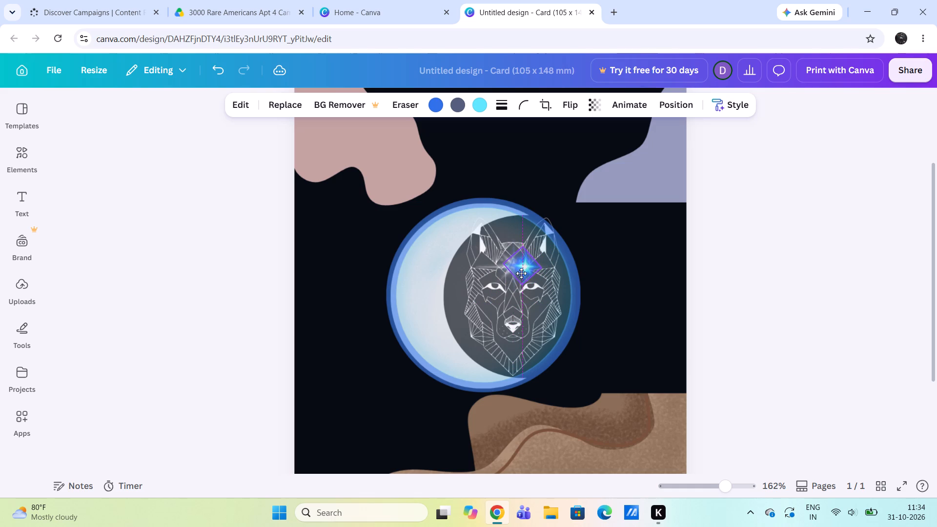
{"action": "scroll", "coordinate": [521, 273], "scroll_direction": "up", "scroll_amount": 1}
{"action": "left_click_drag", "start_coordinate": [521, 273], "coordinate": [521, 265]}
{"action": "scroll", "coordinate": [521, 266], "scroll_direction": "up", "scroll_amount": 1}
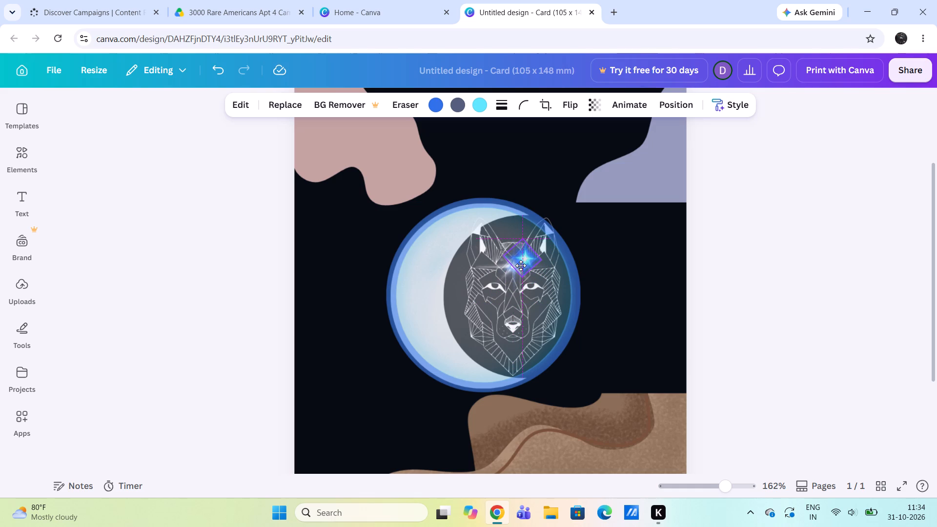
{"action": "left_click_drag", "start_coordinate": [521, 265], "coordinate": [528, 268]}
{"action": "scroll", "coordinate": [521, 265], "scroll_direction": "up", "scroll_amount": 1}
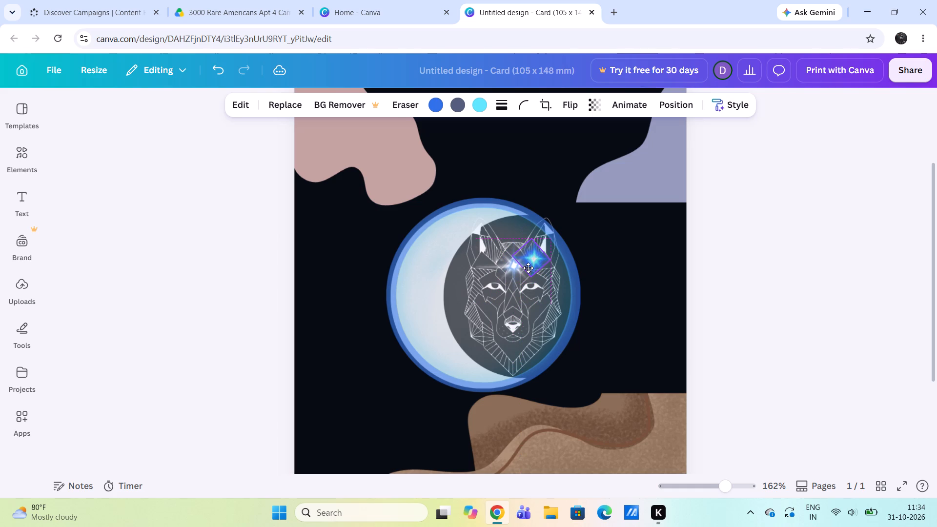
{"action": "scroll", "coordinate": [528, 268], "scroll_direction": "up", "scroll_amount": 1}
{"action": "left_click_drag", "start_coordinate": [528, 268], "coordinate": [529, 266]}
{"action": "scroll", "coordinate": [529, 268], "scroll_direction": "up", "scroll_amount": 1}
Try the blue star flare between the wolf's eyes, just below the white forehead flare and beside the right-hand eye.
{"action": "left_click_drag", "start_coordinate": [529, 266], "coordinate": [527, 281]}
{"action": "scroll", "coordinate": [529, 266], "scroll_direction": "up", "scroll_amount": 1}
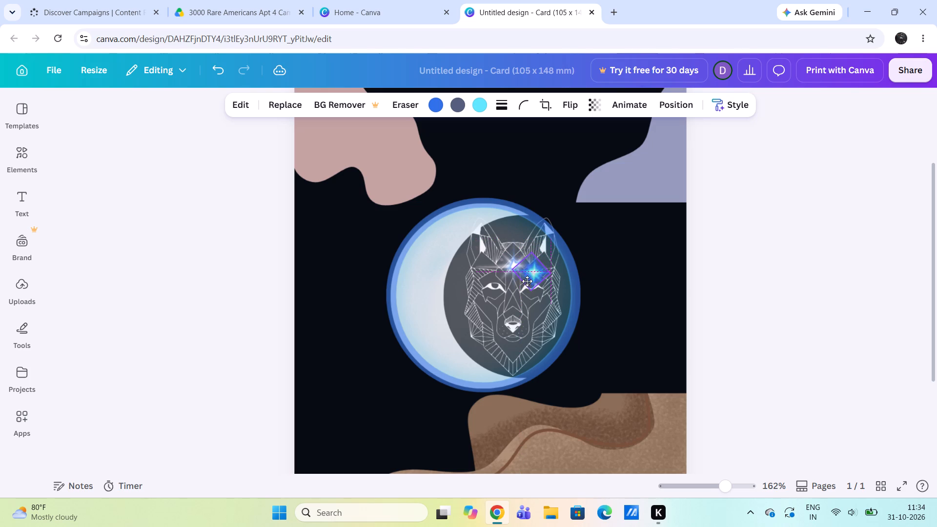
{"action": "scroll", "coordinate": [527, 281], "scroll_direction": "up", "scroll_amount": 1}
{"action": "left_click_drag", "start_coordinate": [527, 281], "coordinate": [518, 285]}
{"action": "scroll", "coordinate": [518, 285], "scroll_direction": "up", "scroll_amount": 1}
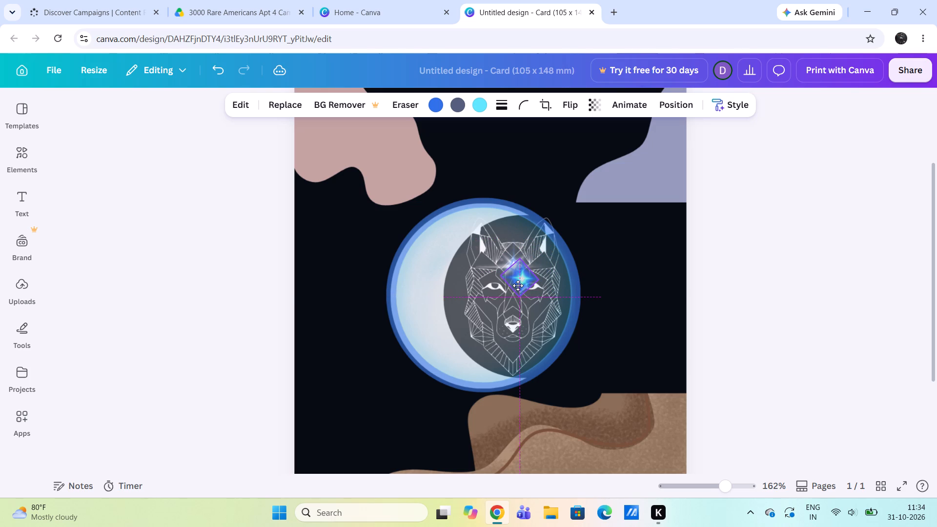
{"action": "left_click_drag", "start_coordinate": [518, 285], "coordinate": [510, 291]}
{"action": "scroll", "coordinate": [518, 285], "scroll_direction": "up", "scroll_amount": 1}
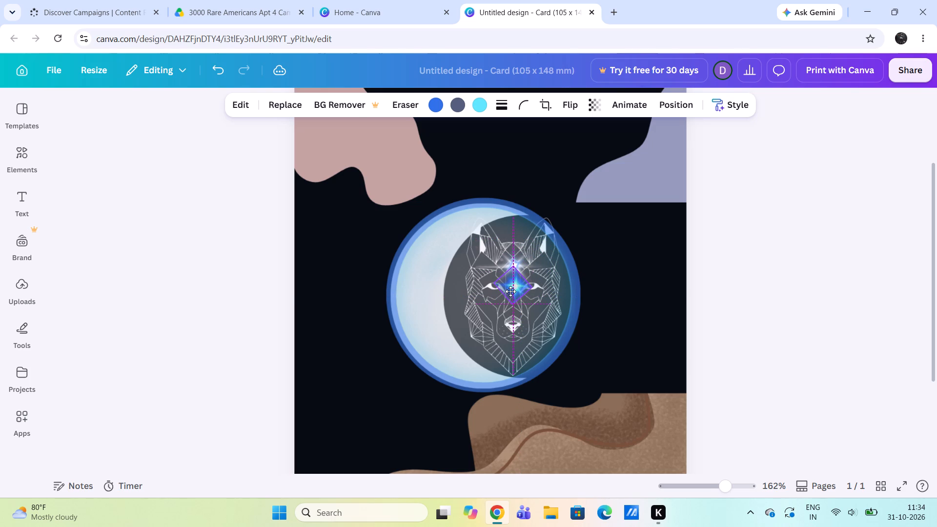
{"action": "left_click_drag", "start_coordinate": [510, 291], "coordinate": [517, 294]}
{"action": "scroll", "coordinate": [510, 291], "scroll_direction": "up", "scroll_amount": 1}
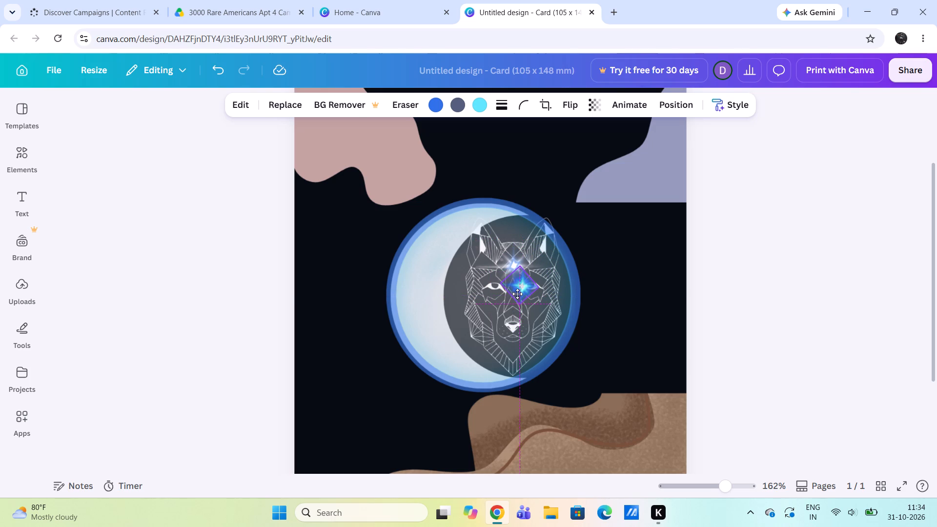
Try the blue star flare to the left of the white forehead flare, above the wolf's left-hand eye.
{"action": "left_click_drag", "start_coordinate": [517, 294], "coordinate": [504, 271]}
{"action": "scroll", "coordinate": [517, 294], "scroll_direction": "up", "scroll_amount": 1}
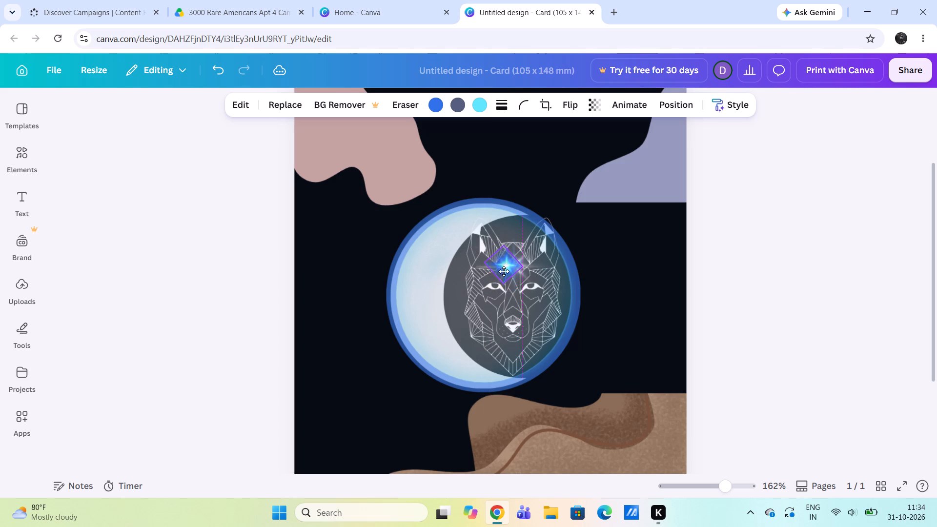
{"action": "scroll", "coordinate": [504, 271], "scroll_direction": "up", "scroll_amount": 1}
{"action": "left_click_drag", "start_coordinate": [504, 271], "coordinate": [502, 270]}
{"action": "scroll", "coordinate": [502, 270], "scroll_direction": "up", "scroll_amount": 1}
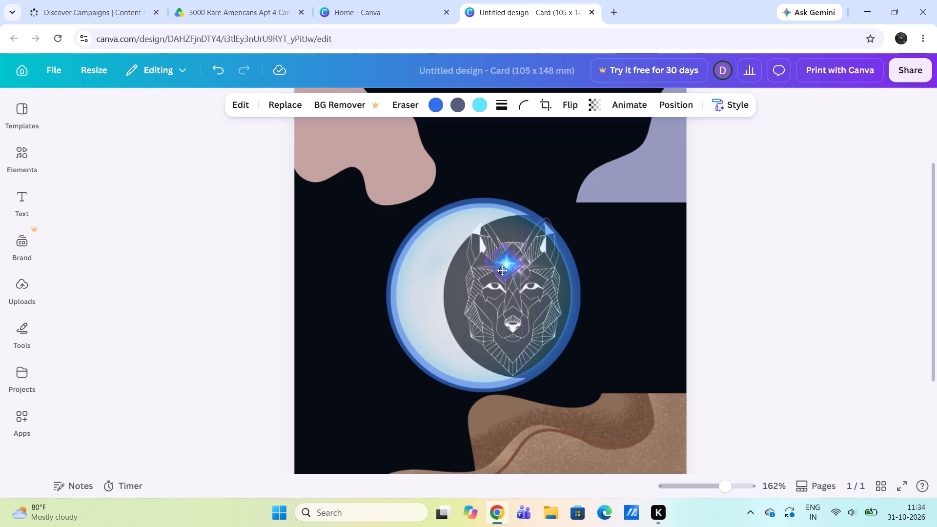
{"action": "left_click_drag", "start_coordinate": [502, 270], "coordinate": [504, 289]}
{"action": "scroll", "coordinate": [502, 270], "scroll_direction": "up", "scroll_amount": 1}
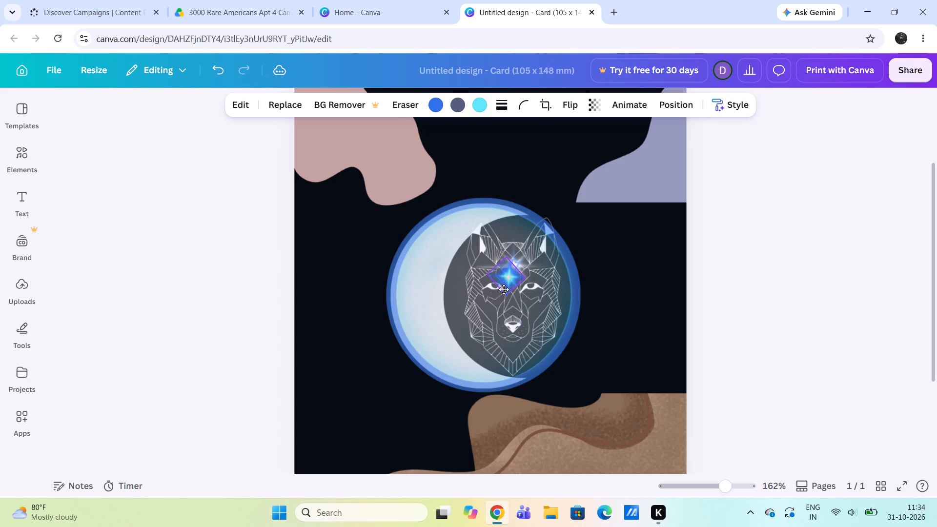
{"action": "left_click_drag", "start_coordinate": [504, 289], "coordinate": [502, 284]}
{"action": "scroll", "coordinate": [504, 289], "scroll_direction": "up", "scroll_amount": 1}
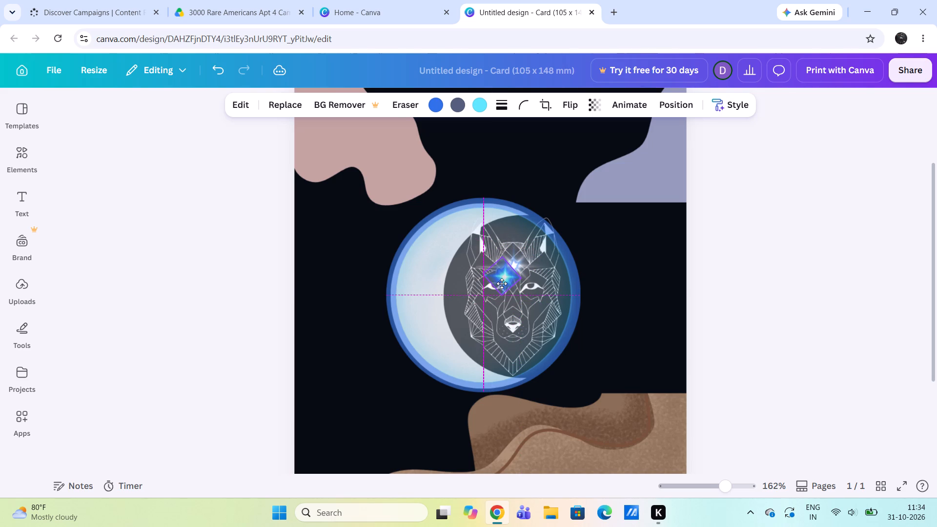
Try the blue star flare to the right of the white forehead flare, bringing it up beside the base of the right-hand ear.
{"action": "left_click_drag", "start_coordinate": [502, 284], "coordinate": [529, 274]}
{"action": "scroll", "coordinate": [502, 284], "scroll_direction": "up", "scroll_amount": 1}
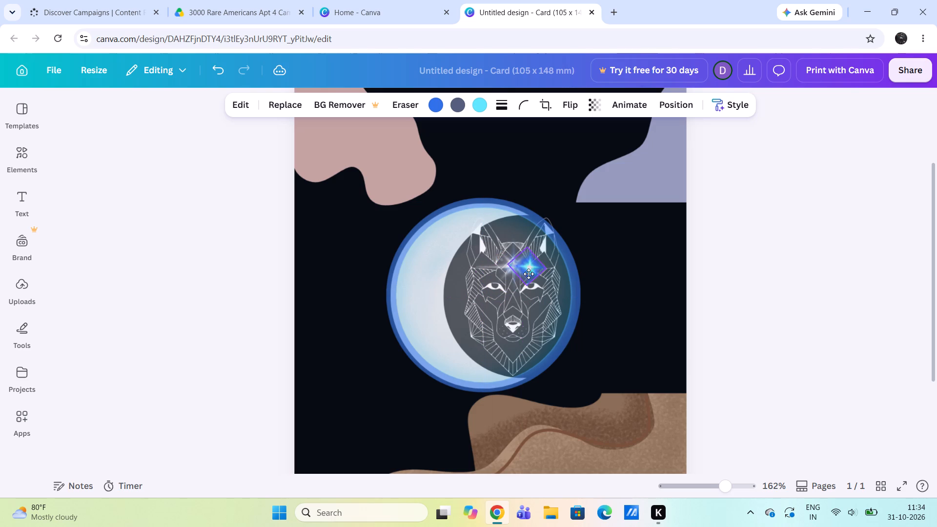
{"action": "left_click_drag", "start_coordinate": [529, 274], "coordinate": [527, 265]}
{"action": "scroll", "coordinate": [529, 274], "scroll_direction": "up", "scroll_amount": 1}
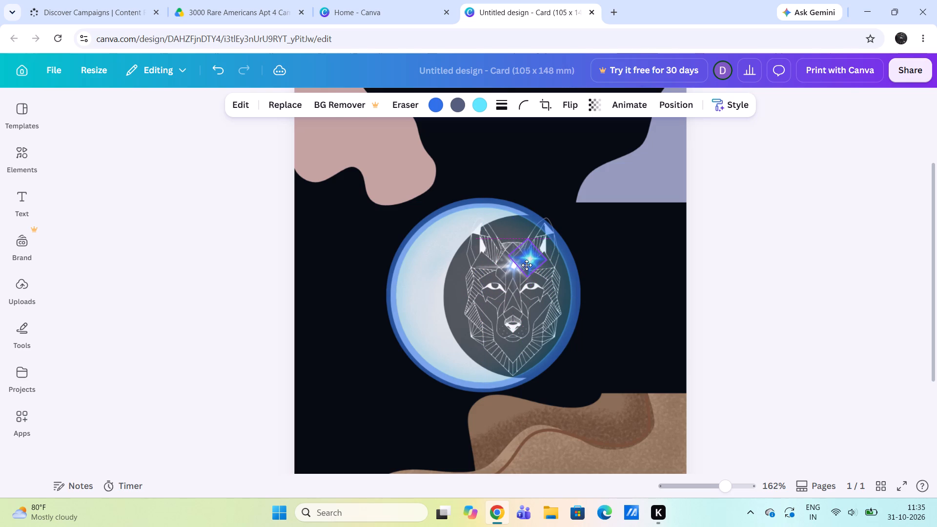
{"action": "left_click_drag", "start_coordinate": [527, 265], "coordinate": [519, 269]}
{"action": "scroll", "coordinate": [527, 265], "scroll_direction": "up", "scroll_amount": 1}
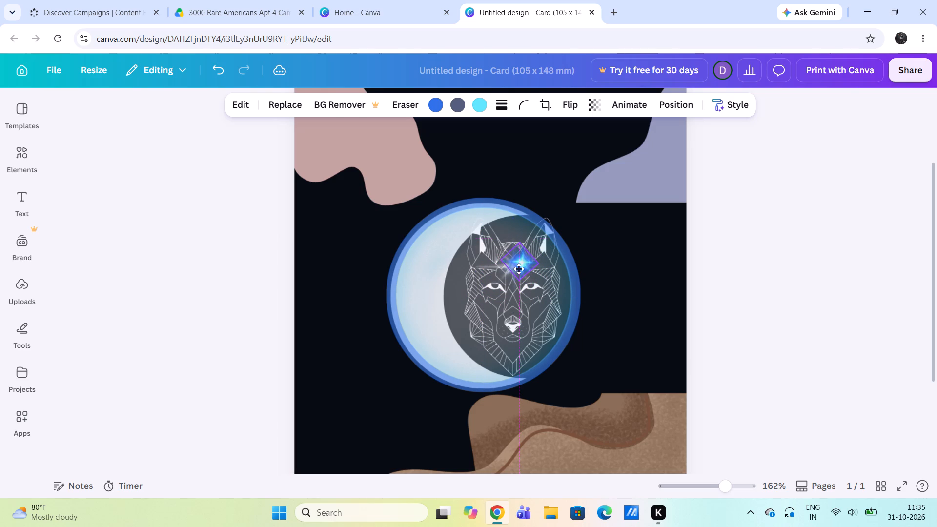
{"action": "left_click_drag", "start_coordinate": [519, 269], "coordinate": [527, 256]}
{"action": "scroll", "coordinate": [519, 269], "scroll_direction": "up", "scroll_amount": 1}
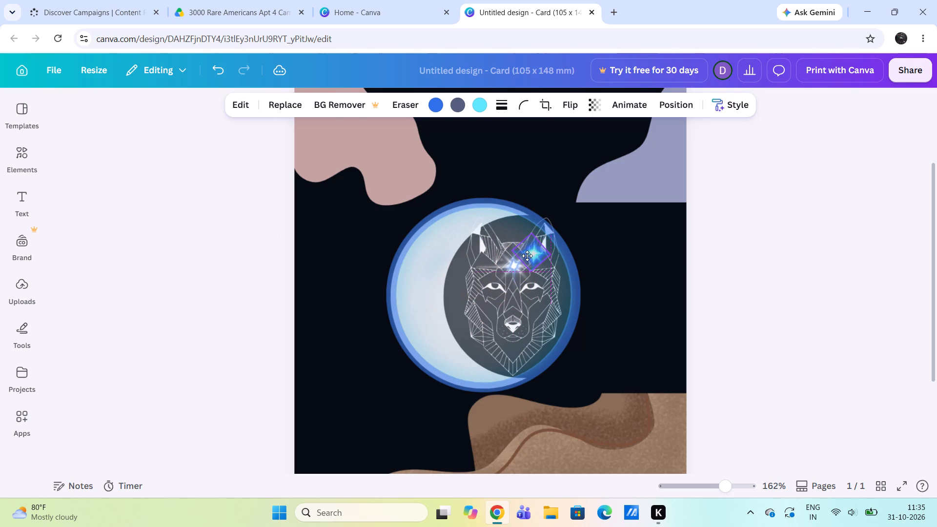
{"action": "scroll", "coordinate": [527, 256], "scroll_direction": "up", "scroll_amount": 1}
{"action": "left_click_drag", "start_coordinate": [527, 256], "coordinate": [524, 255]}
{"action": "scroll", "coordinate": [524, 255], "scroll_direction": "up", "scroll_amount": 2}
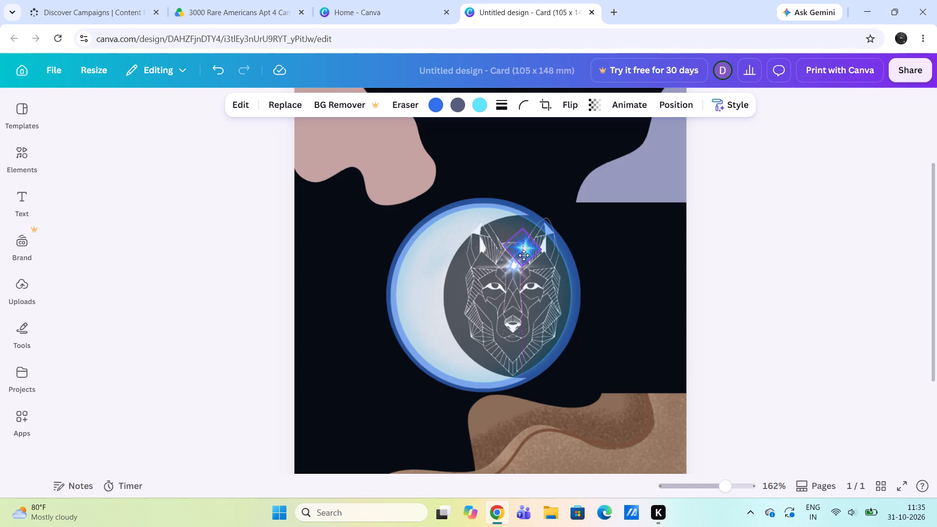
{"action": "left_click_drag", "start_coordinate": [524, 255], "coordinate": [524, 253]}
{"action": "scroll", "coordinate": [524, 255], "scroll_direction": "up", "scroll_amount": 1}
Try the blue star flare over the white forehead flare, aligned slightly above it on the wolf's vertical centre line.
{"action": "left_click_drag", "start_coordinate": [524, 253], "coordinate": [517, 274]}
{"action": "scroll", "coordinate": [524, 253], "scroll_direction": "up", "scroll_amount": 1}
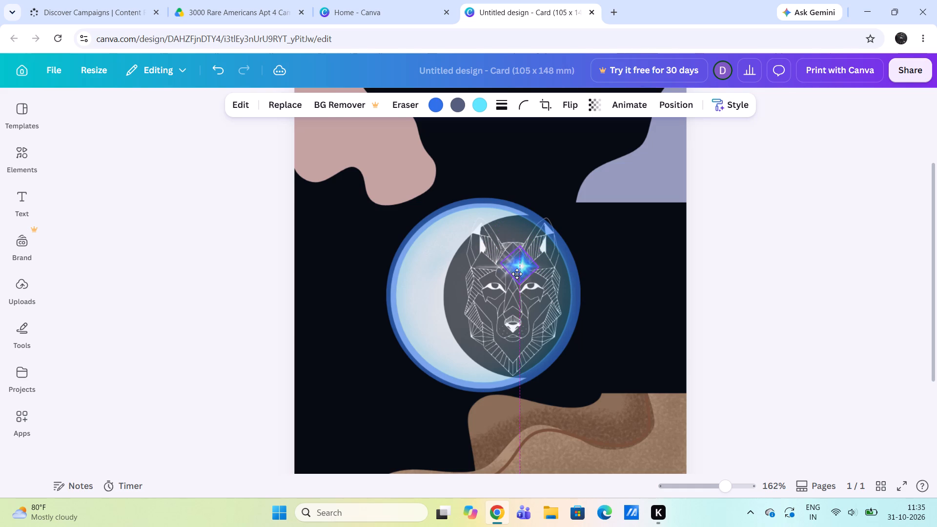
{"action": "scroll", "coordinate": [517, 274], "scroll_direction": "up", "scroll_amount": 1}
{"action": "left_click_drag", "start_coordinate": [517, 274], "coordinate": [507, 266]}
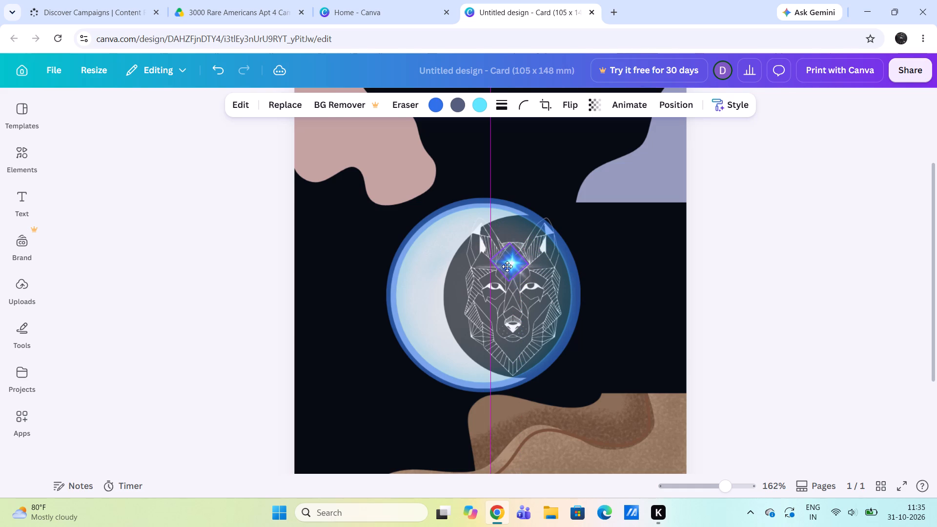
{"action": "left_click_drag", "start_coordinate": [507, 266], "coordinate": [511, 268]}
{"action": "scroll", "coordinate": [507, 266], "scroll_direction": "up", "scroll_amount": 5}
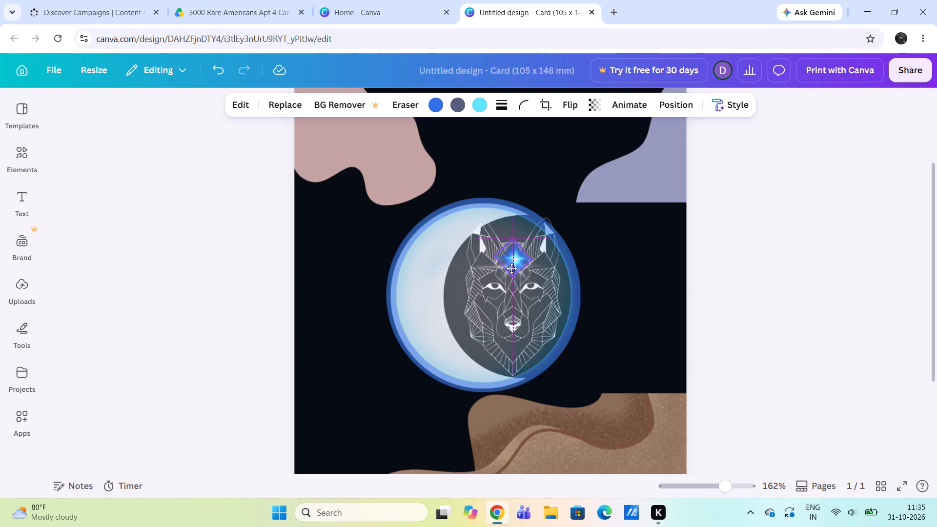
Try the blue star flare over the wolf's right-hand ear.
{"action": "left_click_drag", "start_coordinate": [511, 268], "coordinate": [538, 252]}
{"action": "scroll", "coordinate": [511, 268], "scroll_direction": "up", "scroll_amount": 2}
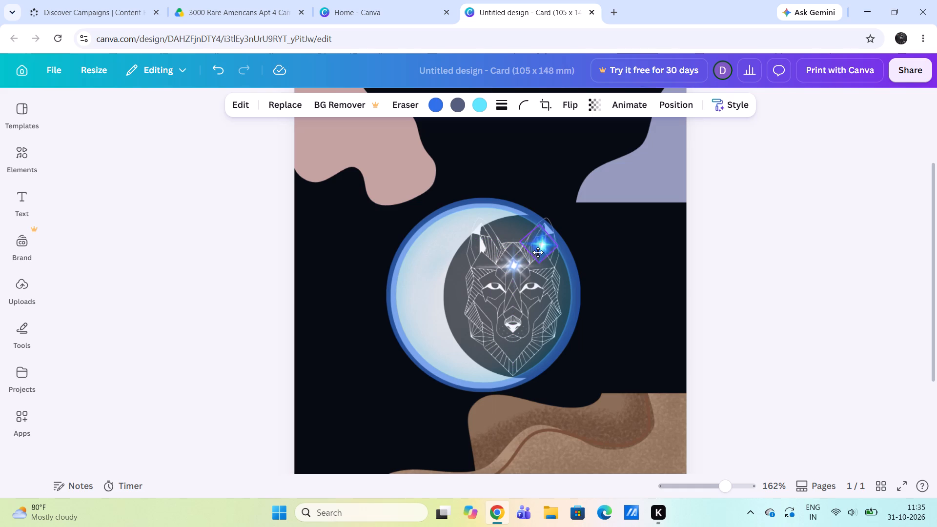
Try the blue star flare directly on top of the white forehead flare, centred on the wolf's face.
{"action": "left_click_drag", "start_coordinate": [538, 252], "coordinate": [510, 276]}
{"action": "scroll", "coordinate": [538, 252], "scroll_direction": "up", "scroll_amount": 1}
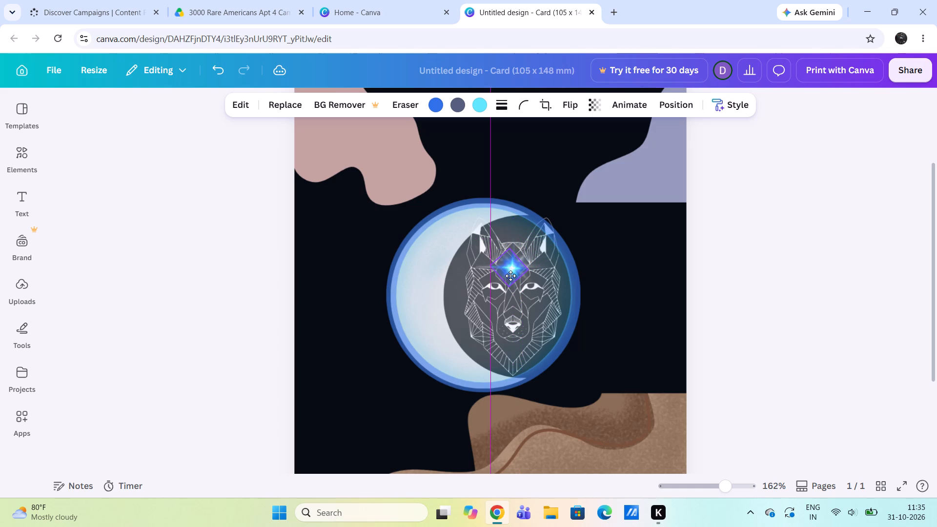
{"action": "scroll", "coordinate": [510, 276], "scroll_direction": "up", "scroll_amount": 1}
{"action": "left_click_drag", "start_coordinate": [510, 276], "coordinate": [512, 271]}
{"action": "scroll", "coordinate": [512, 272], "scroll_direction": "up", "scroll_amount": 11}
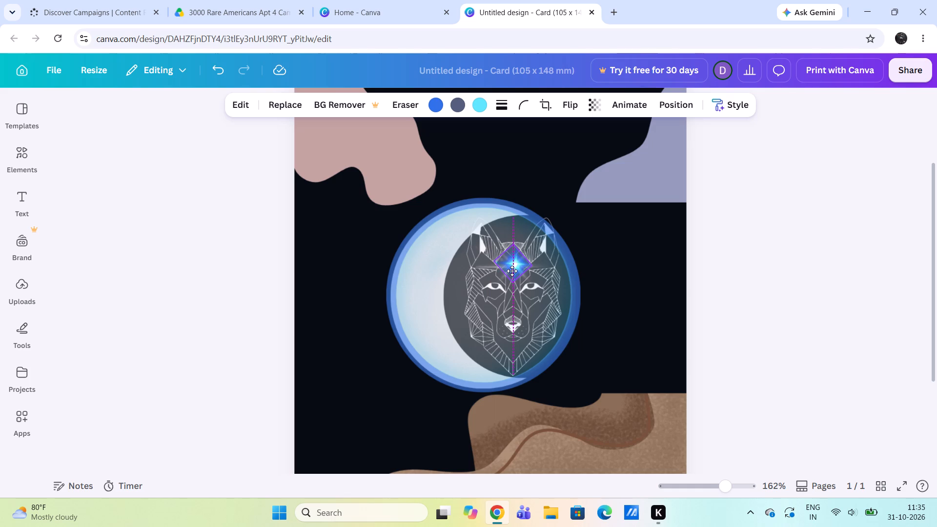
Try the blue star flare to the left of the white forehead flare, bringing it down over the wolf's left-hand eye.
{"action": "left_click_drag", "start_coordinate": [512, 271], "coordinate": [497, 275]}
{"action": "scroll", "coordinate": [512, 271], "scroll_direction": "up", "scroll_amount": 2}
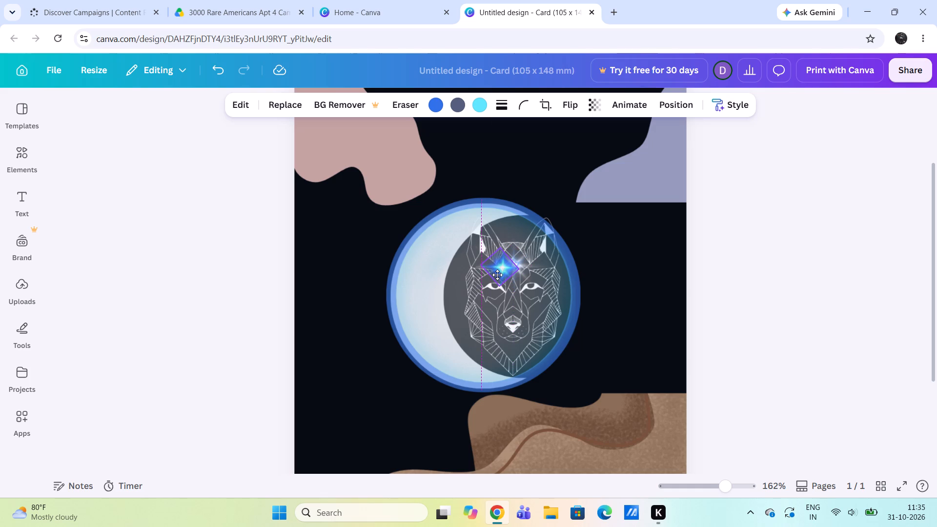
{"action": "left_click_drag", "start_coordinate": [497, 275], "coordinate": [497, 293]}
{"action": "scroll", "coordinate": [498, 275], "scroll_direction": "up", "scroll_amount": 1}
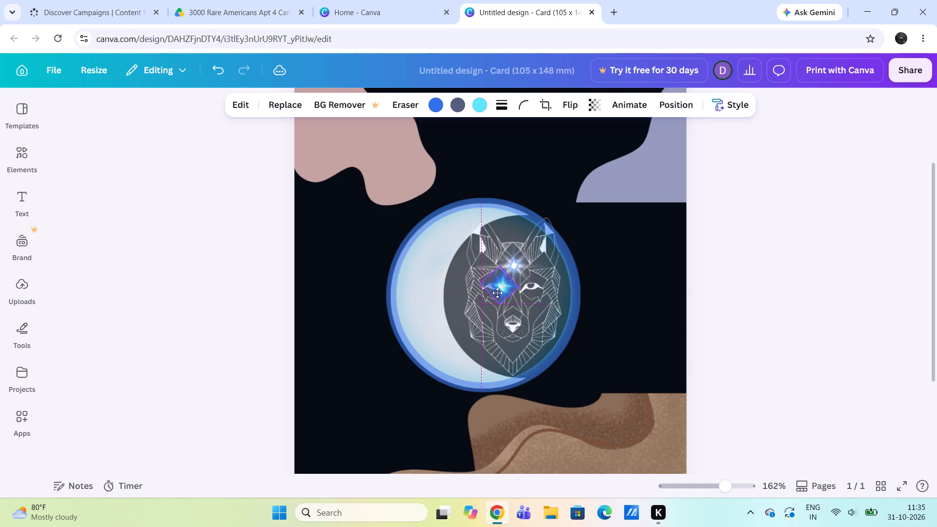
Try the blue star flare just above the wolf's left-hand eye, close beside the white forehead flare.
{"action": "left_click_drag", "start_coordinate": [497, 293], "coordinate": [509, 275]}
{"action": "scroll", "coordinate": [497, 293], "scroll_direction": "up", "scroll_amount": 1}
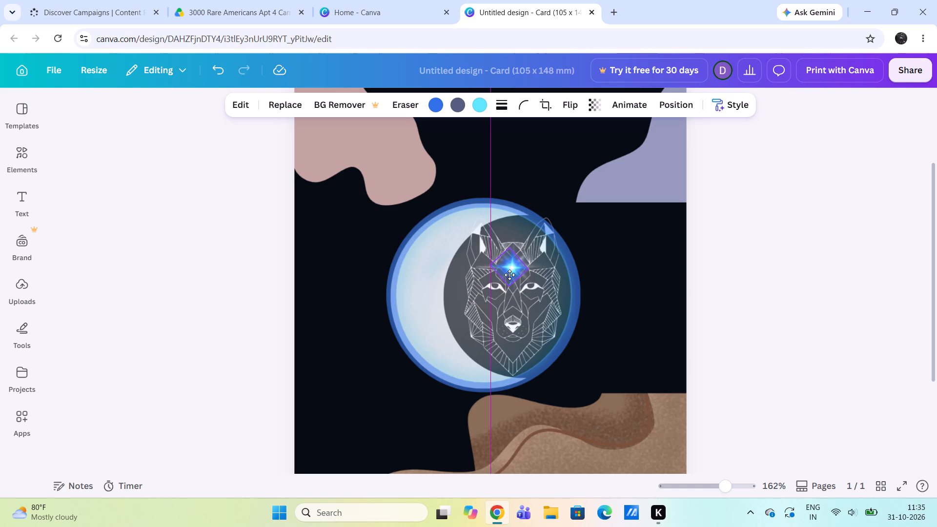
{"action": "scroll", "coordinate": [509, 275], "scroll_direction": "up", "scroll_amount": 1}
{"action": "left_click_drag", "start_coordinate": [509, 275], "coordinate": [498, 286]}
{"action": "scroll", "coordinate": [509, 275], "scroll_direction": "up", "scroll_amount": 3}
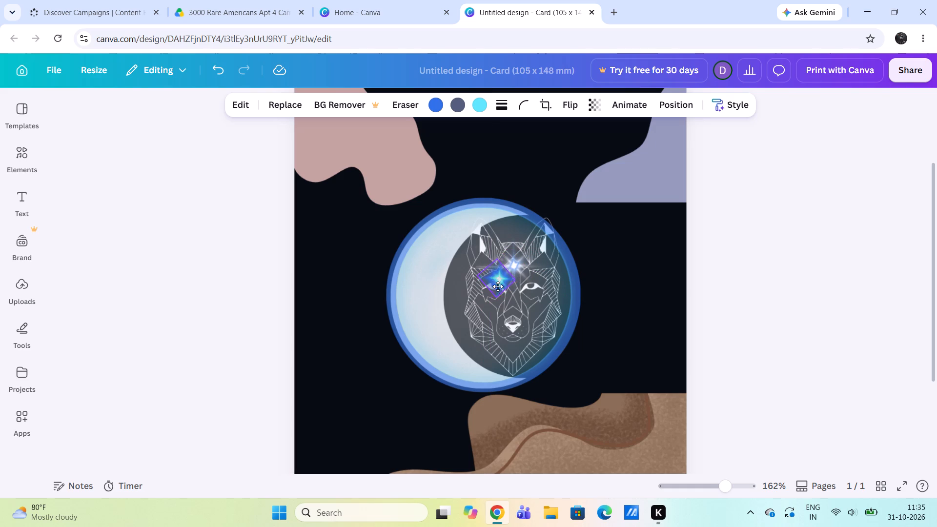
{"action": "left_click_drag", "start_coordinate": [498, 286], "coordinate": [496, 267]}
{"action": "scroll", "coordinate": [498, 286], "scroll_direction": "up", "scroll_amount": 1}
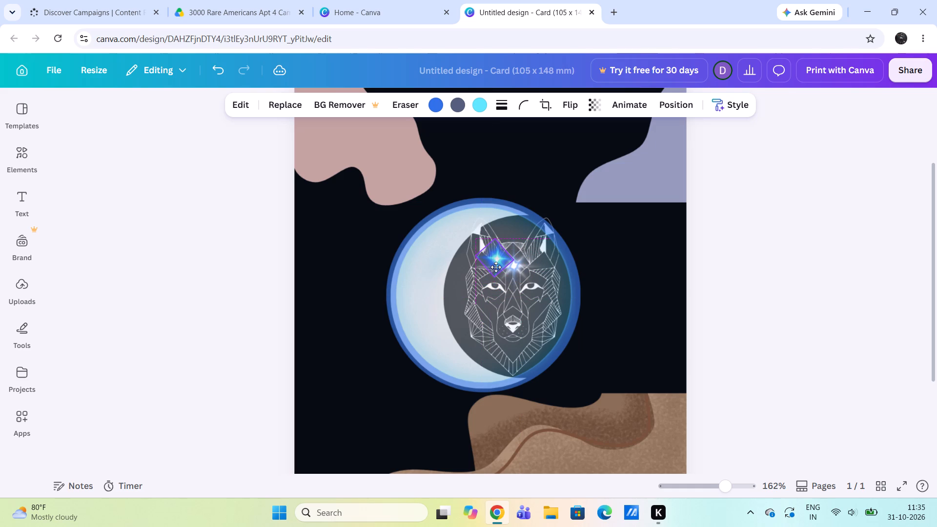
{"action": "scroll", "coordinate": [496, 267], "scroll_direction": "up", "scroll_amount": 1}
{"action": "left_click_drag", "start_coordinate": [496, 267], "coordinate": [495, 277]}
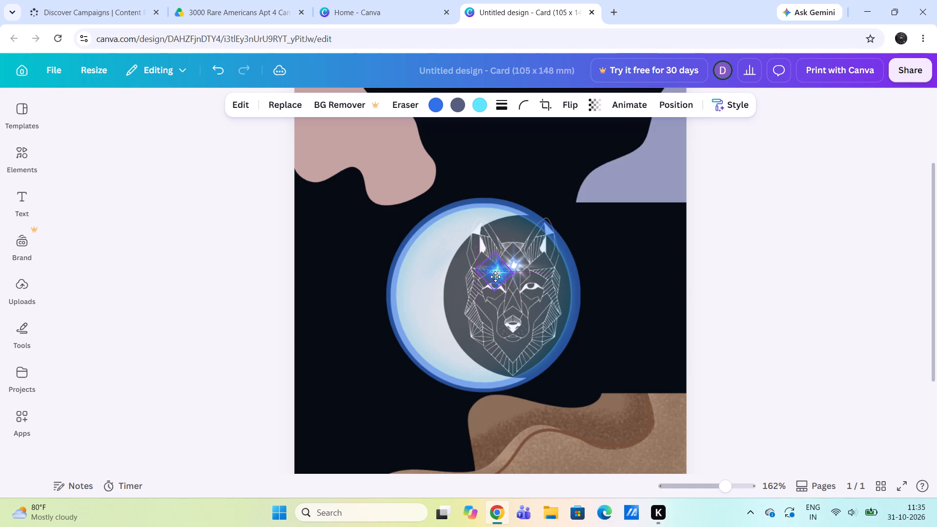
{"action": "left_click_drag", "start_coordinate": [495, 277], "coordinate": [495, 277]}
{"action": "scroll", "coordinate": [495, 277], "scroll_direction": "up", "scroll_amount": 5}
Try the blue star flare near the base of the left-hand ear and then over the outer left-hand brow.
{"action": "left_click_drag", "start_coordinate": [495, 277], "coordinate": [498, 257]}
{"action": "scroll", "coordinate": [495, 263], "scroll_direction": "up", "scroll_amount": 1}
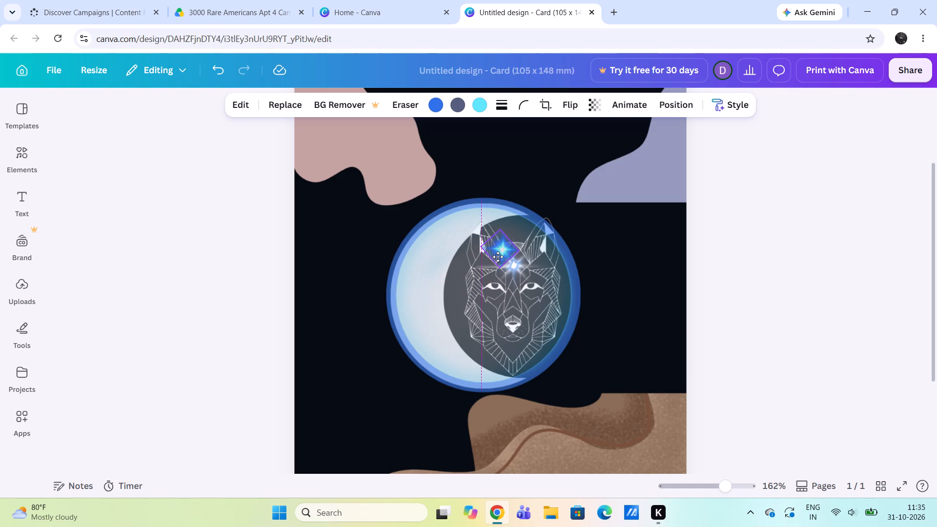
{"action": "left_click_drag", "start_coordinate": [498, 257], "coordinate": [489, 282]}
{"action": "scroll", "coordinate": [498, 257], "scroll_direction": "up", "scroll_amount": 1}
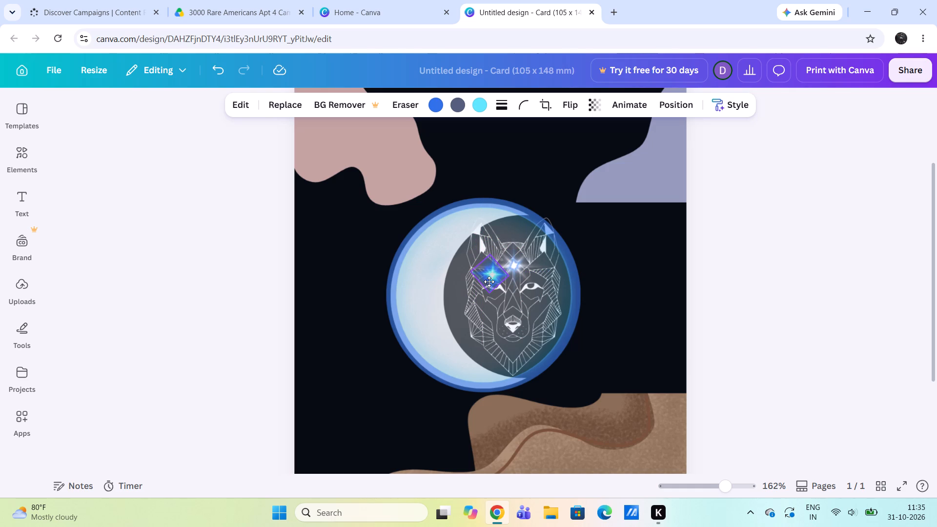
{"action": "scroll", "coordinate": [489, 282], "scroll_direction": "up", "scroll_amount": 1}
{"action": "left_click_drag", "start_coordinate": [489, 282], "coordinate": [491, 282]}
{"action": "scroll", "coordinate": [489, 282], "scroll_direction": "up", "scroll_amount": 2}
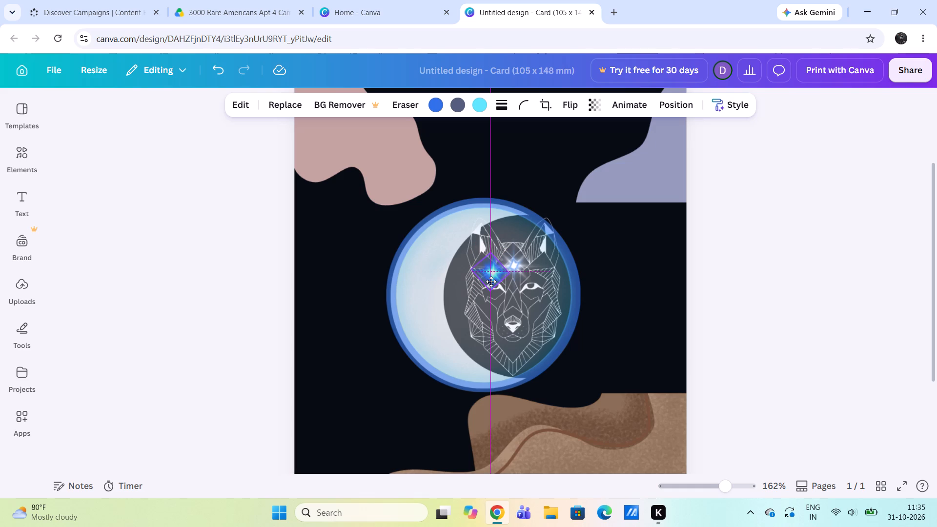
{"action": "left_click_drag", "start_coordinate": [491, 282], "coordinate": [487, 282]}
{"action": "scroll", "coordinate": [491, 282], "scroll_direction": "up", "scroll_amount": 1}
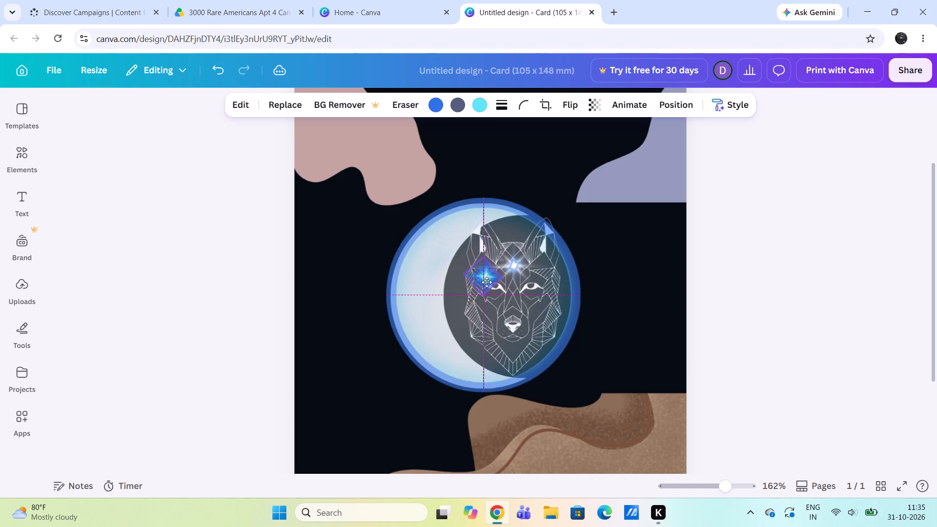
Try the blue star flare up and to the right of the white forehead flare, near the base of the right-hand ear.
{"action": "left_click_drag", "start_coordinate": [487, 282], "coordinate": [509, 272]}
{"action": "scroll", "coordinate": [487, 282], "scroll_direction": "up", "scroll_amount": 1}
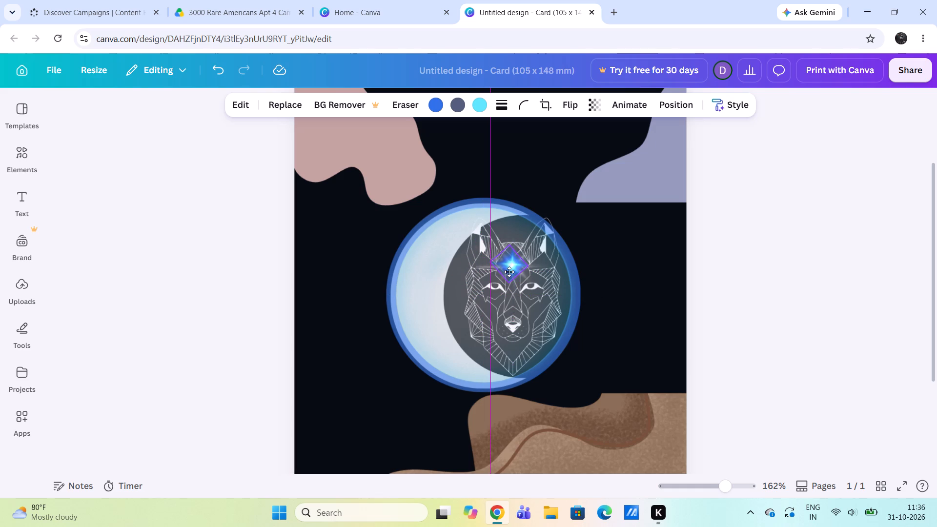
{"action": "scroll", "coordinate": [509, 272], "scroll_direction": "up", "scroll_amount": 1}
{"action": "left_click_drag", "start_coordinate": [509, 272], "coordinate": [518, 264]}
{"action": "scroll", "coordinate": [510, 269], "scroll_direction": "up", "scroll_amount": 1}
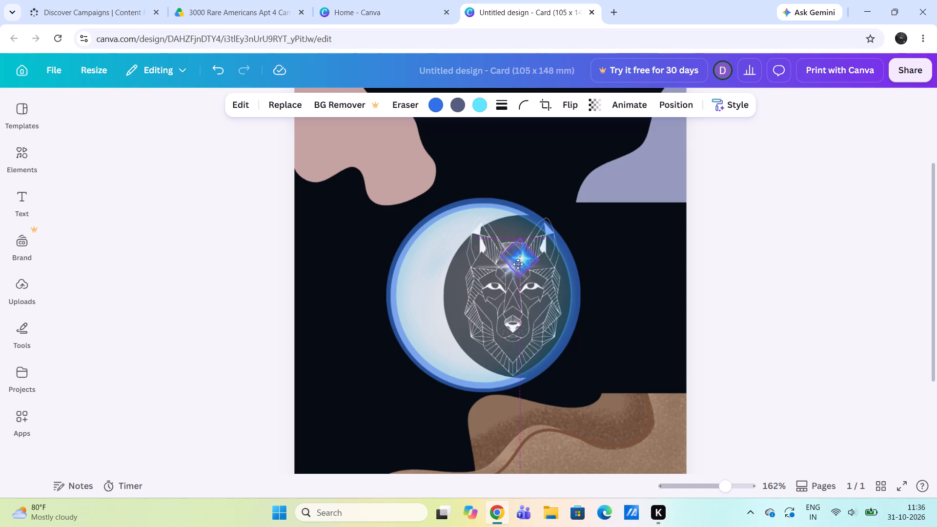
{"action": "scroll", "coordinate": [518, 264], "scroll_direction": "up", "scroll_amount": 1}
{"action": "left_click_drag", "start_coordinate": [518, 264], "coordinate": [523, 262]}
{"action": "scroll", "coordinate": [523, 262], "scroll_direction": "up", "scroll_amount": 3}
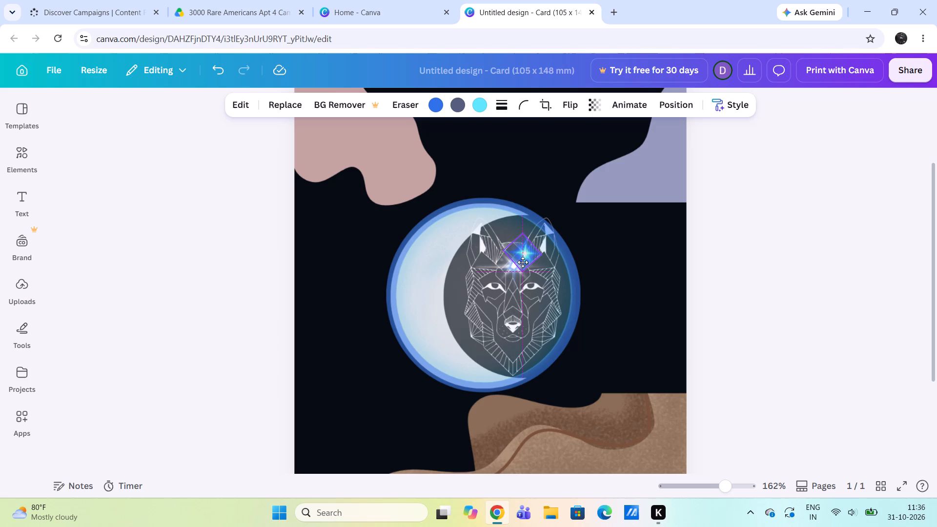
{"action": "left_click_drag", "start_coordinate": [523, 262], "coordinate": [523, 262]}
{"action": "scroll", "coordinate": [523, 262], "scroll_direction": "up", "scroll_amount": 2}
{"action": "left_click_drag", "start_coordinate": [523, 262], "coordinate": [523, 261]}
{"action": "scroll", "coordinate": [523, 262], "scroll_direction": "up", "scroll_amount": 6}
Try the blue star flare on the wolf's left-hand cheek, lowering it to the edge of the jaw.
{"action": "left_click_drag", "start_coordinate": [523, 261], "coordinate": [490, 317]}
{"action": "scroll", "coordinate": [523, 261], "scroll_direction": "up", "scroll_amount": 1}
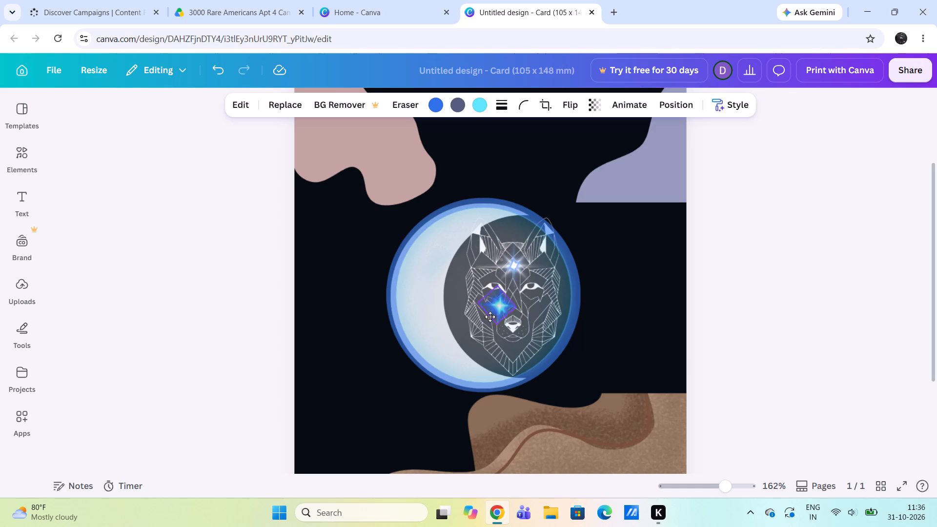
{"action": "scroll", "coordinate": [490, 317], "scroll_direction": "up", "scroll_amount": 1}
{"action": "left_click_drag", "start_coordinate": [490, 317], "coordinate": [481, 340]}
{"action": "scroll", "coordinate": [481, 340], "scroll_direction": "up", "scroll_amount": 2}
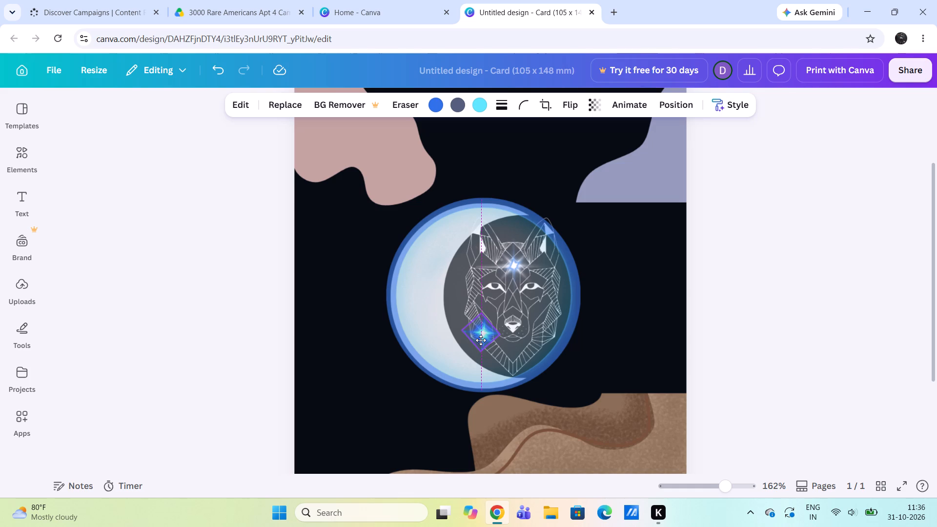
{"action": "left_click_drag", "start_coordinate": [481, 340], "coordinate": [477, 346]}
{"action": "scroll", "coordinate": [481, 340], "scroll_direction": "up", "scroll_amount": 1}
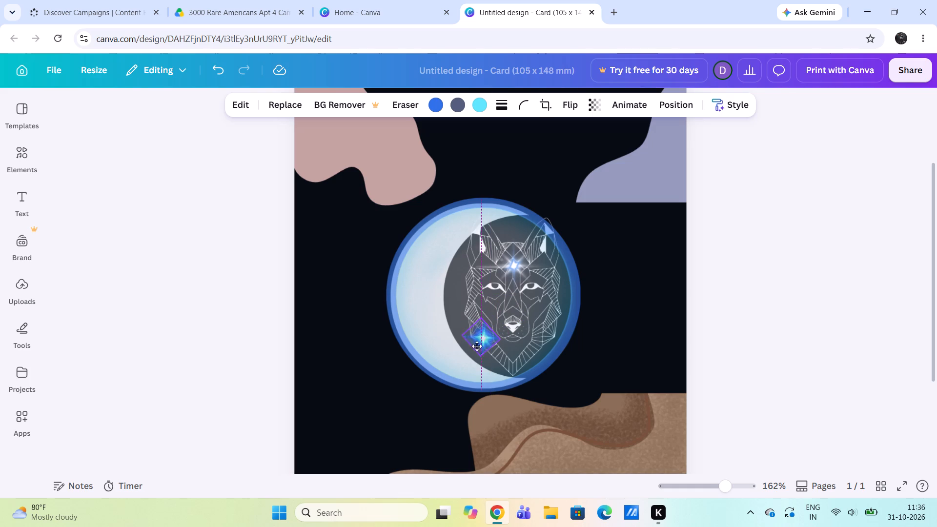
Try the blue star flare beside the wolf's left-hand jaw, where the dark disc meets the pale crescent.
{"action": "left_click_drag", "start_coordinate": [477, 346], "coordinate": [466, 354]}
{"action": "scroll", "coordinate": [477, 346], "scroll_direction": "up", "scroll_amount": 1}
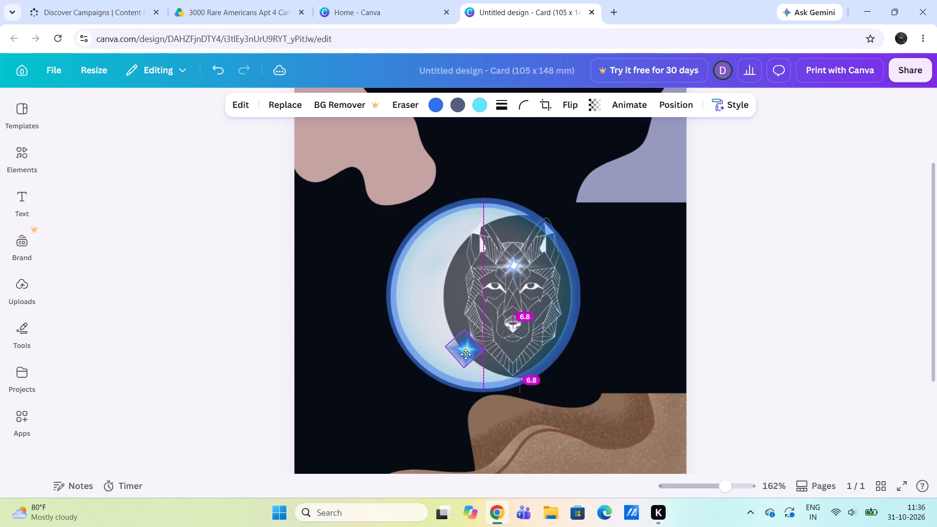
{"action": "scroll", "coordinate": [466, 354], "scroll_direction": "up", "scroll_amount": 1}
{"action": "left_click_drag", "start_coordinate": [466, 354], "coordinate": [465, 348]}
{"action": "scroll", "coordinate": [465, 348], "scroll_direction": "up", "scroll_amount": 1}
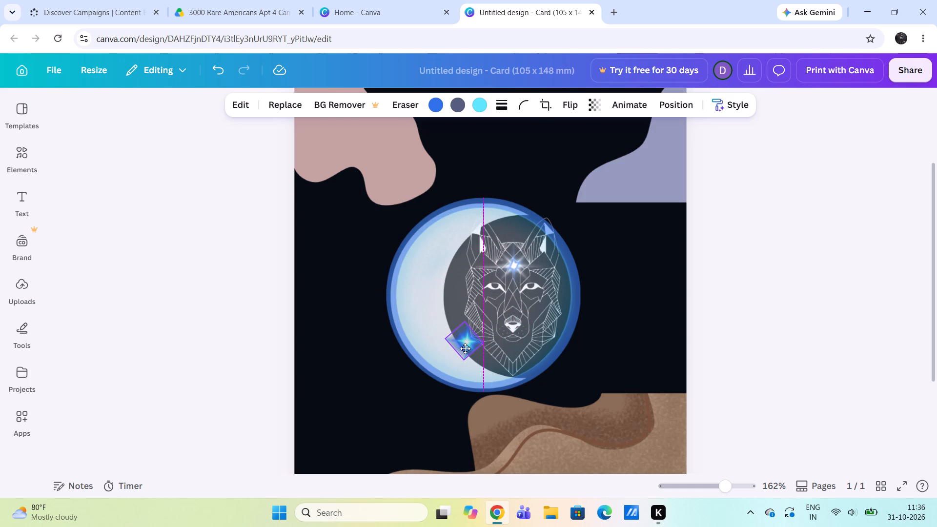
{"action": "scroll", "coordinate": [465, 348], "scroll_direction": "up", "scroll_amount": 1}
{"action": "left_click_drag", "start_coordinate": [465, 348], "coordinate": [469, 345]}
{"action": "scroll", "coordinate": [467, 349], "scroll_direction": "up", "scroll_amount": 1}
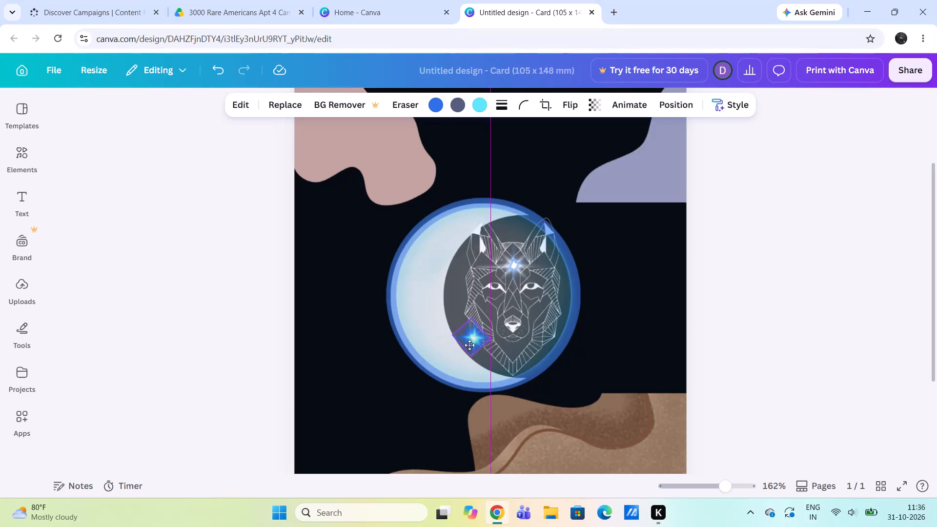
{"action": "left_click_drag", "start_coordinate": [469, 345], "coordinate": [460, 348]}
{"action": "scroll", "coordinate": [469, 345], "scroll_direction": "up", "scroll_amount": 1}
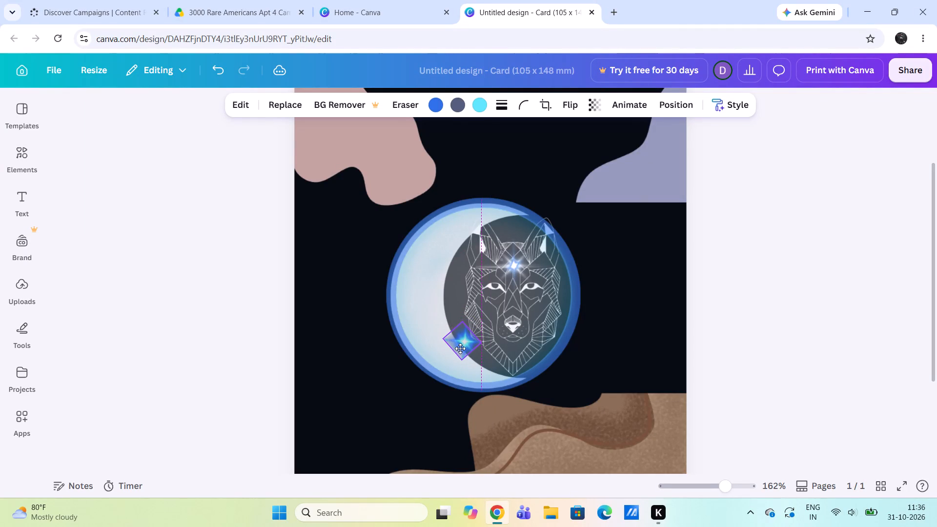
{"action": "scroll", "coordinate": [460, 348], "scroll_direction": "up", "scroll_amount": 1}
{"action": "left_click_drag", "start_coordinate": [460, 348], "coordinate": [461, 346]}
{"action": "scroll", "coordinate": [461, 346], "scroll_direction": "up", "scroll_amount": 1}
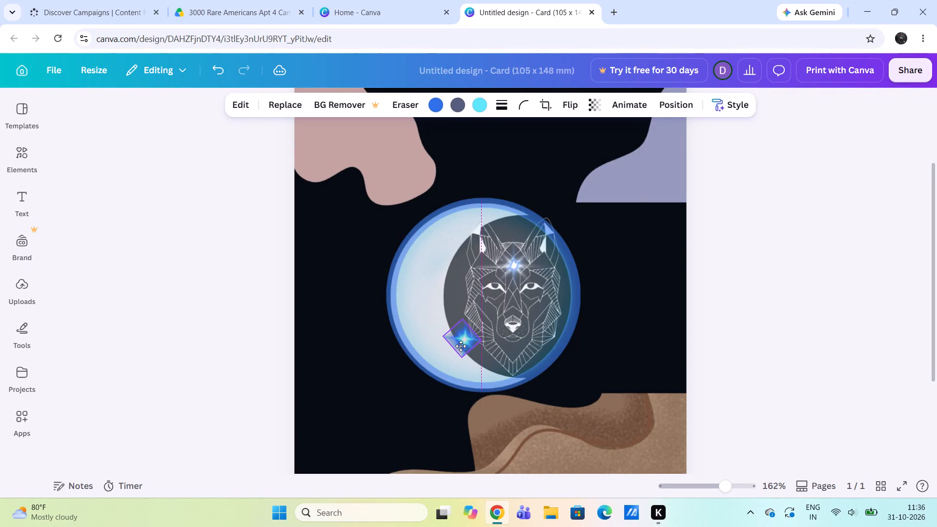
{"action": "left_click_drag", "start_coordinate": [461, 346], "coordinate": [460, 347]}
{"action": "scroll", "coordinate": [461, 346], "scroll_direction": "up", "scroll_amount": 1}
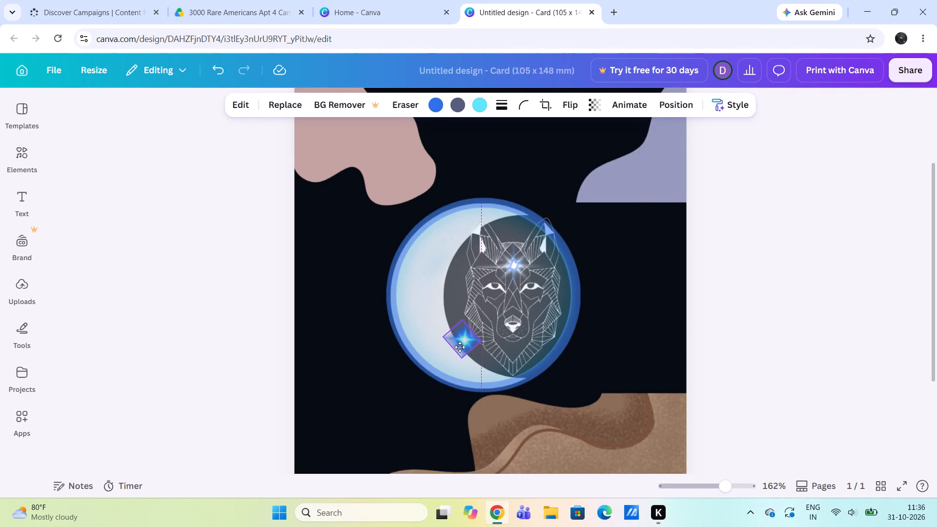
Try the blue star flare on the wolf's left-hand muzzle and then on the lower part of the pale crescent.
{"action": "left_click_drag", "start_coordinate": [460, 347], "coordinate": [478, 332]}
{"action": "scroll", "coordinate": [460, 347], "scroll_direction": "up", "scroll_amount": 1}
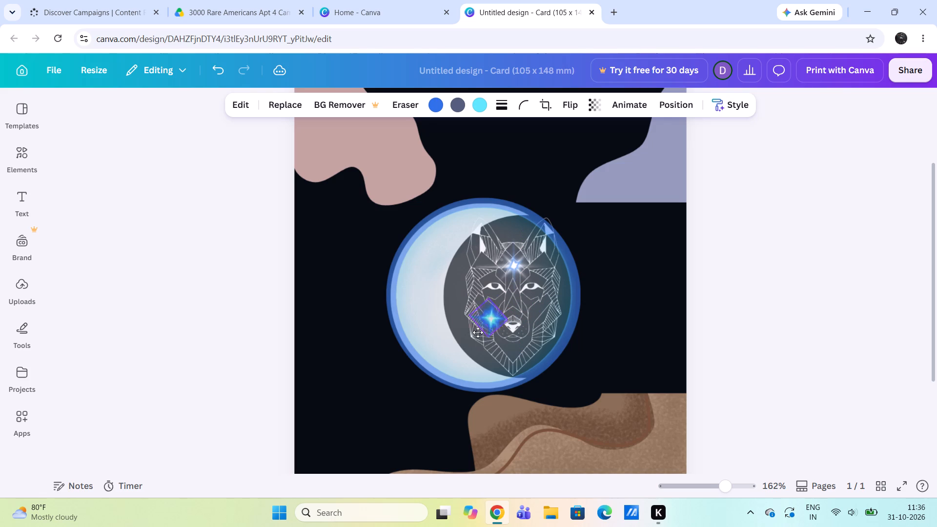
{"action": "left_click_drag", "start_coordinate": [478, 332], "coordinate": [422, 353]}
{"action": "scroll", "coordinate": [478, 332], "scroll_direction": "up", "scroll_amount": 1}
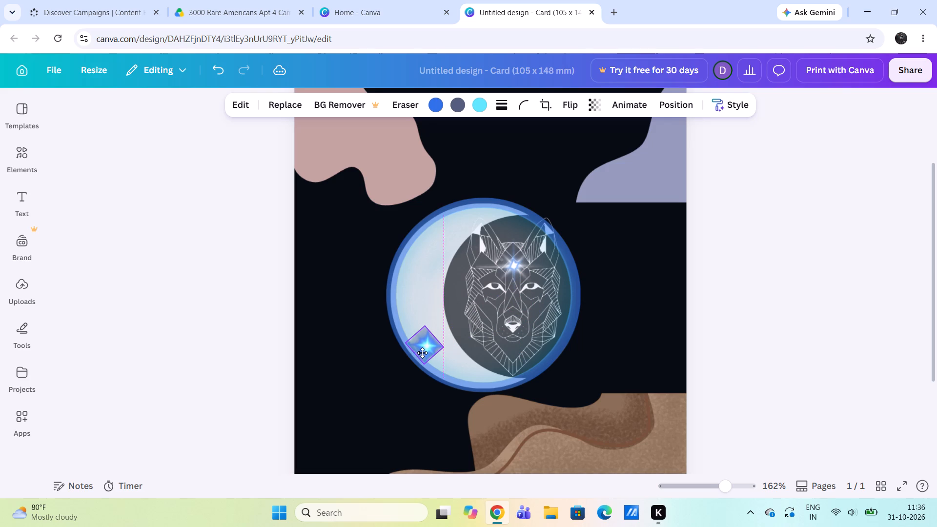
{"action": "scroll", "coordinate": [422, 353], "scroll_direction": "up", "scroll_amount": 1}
Place the blue star flare between the wolf's eyes, centred directly below the white forehead flare.
{"action": "left_click_drag", "start_coordinate": [422, 353], "coordinate": [508, 301]}
{"action": "scroll", "coordinate": [423, 353], "scroll_direction": "up", "scroll_amount": 1}
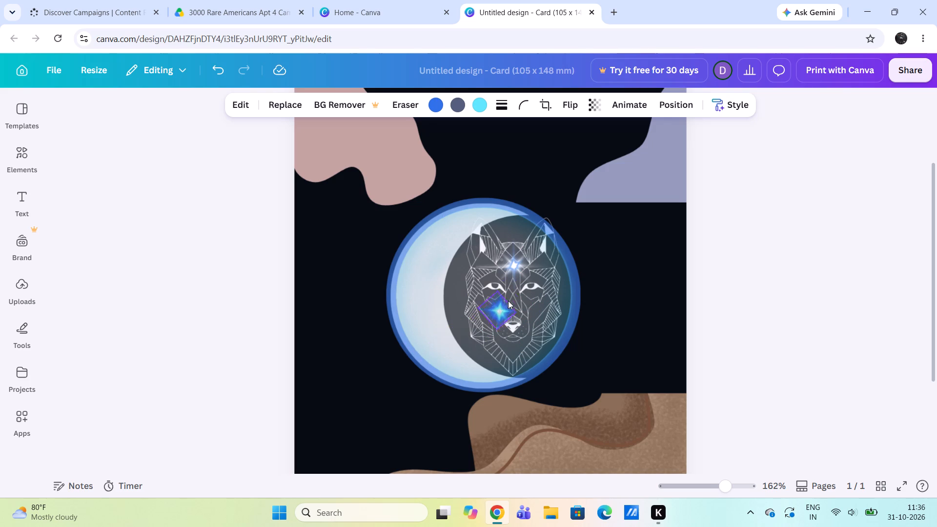
{"action": "left_click_drag", "start_coordinate": [508, 301], "coordinate": [511, 300]}
{"action": "scroll", "coordinate": [508, 301], "scroll_direction": "up", "scroll_amount": 1}
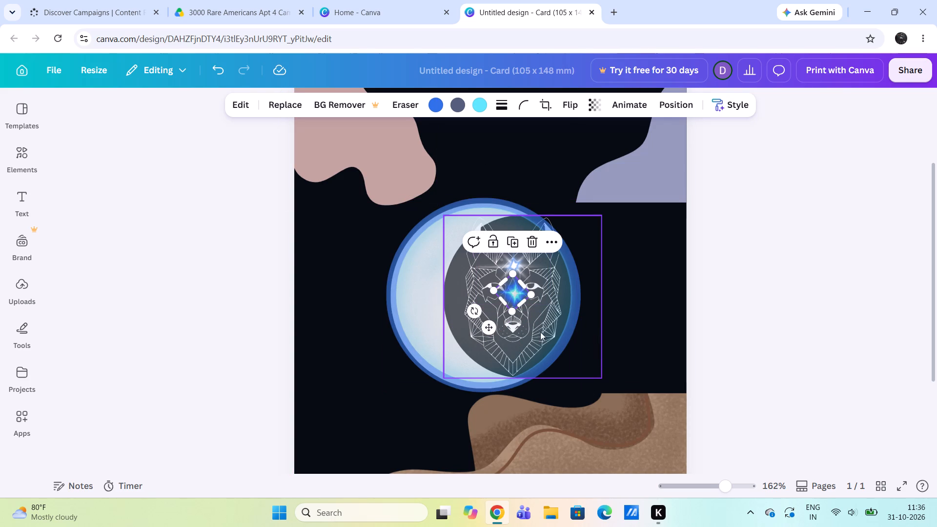
Move the pink organic shape down and right so it sits against the card's left edge and overlaps the moon's upper-left rim.
{"action": "left_click_drag", "start_coordinate": [388, 177], "coordinate": [399, 183]}
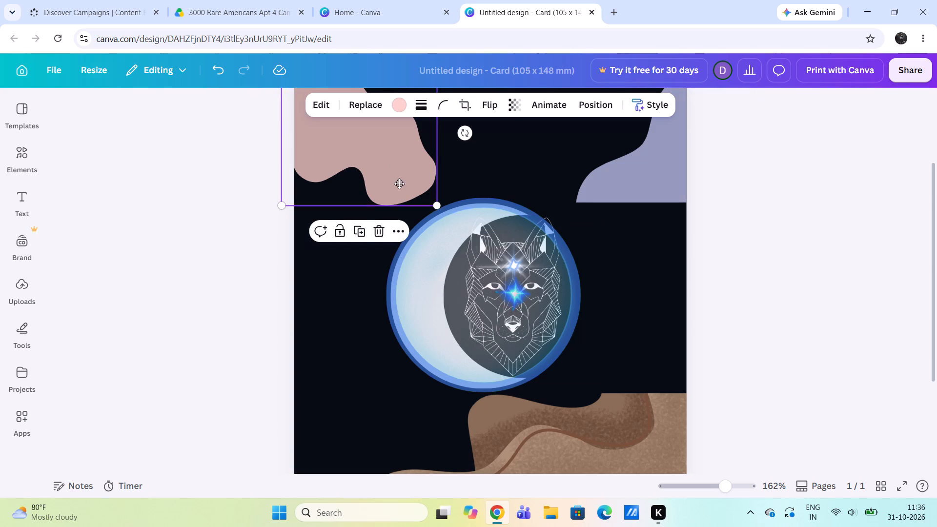
{"action": "left_click_drag", "start_coordinate": [399, 183], "coordinate": [400, 207]}
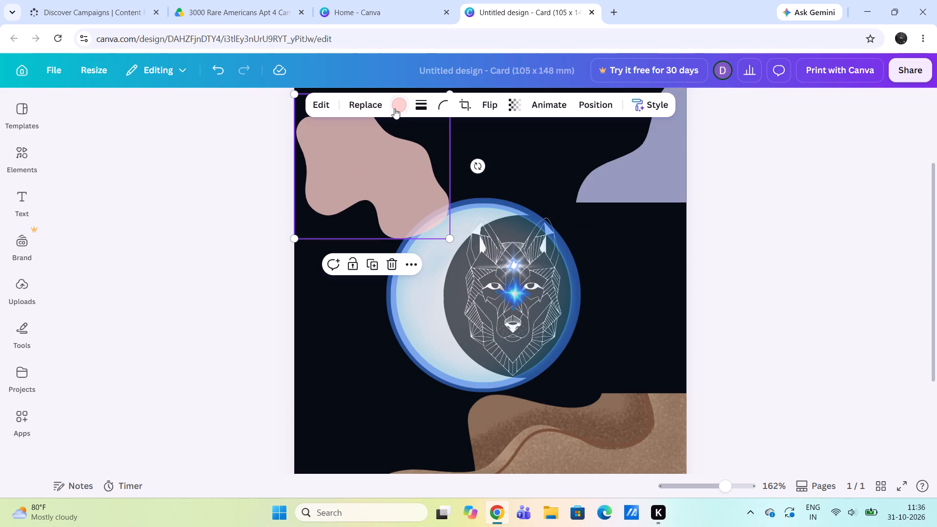
Recolour the pink organic shape, trying a pale blue before choosing the green #7ed957.
{"action": "left_click", "coordinate": [394, 108]}
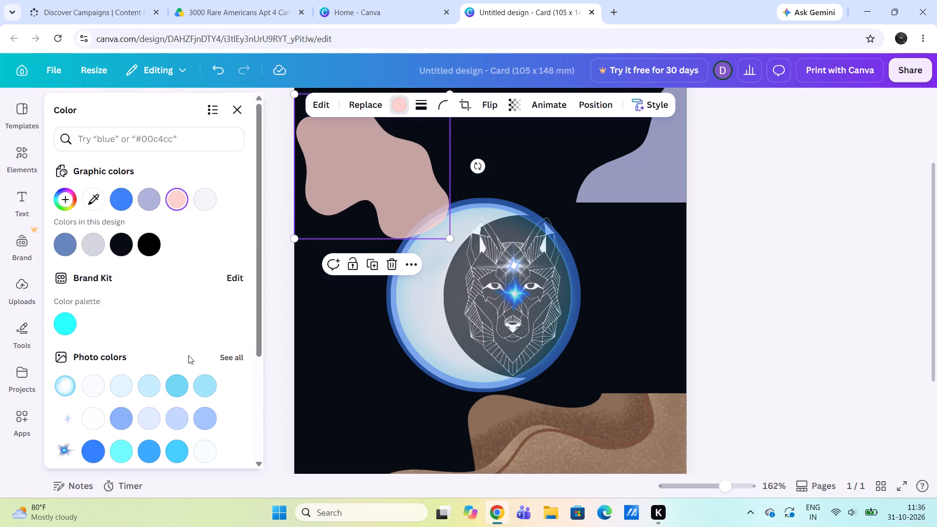
{"action": "left_click", "coordinate": [152, 413]}
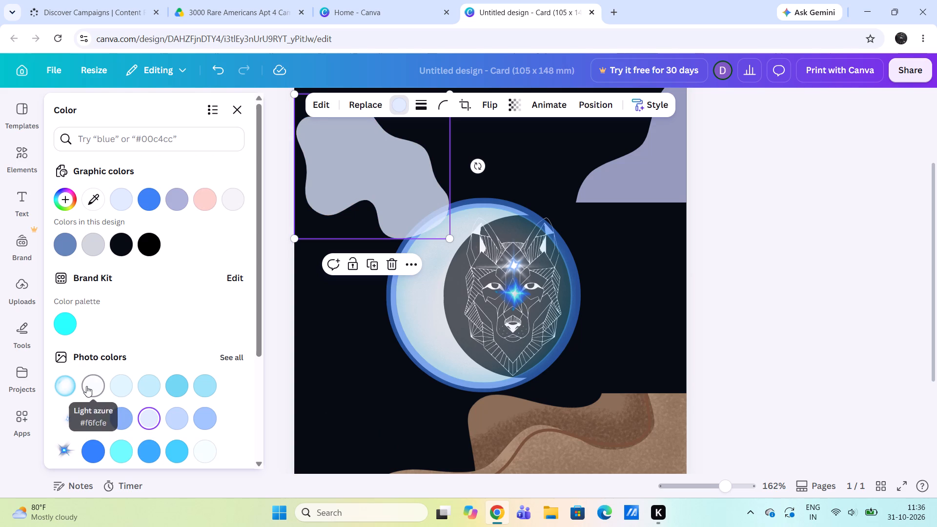
{"action": "scroll", "coordinate": [86, 386], "scroll_direction": "down", "scroll_amount": 5}
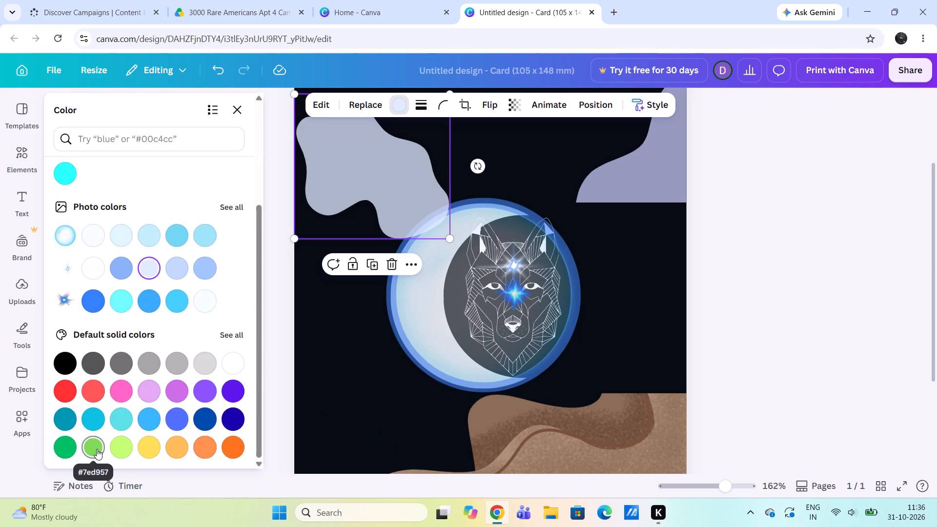
{"action": "left_click", "coordinate": [97, 449]}
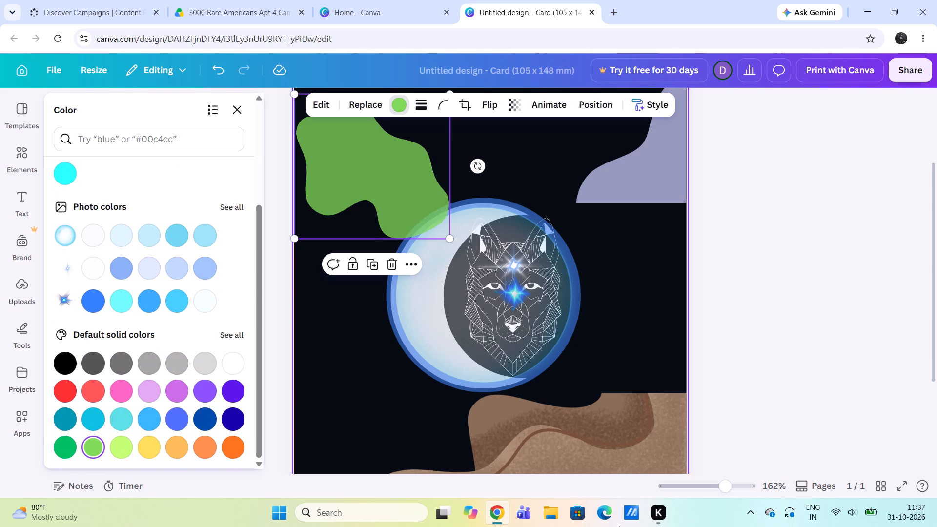
Recolour the brown textured wavy shape at the card's lower right to the darkest orange default solid color.
{"action": "left_click", "coordinate": [625, 466]}
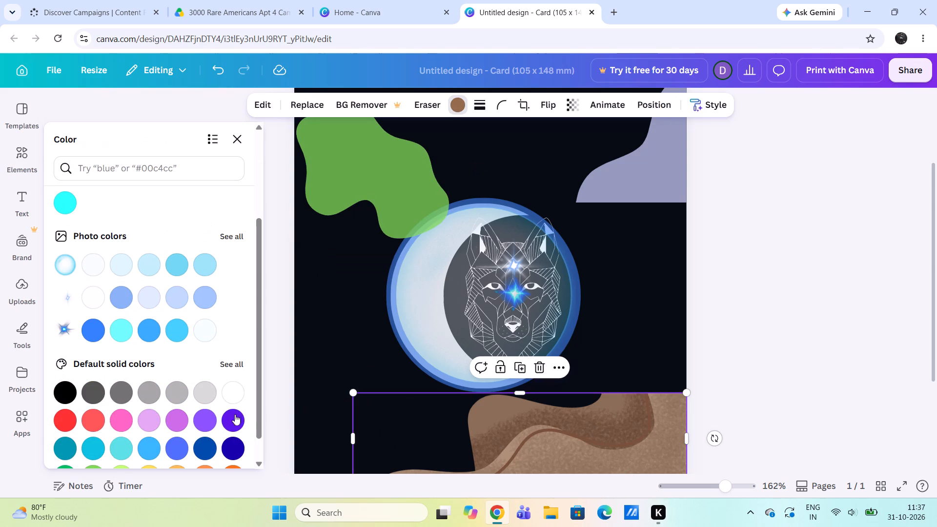
{"action": "scroll", "coordinate": [163, 409], "scroll_direction": "down", "scroll_amount": 2}
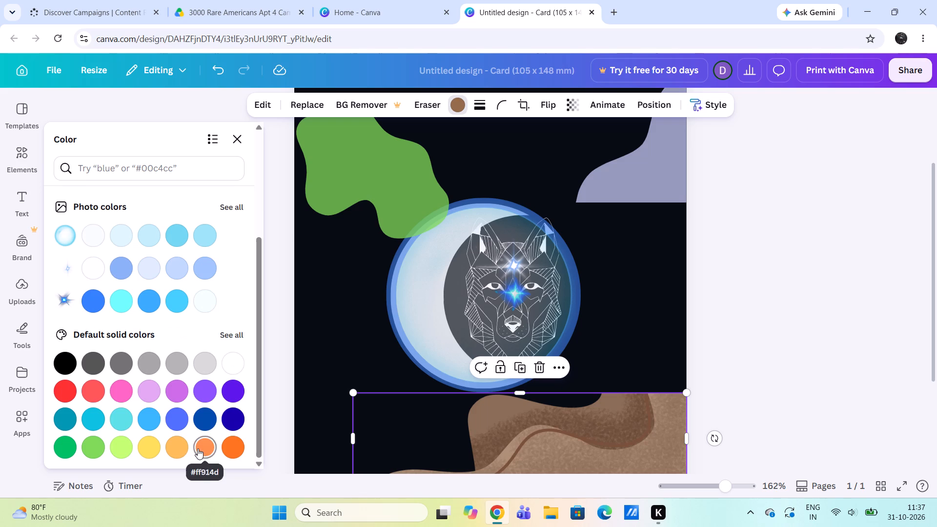
{"action": "left_click", "coordinate": [239, 449]}
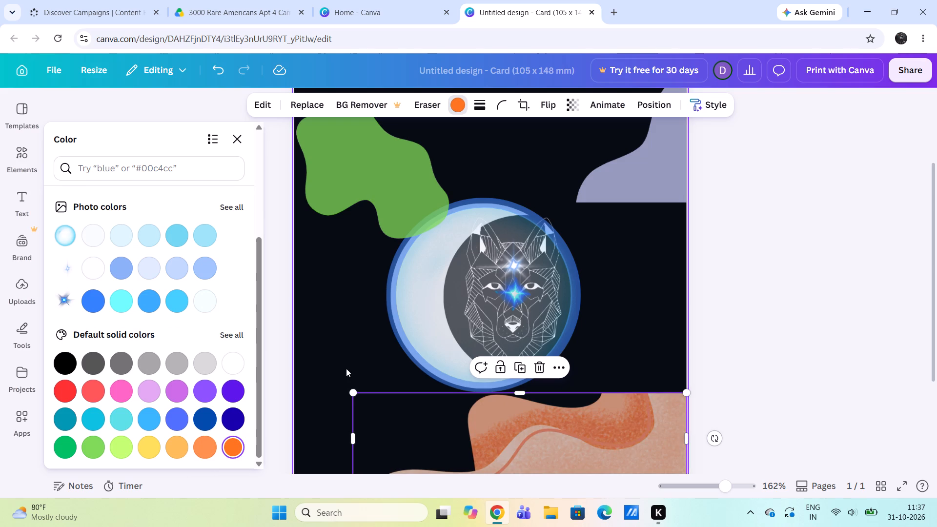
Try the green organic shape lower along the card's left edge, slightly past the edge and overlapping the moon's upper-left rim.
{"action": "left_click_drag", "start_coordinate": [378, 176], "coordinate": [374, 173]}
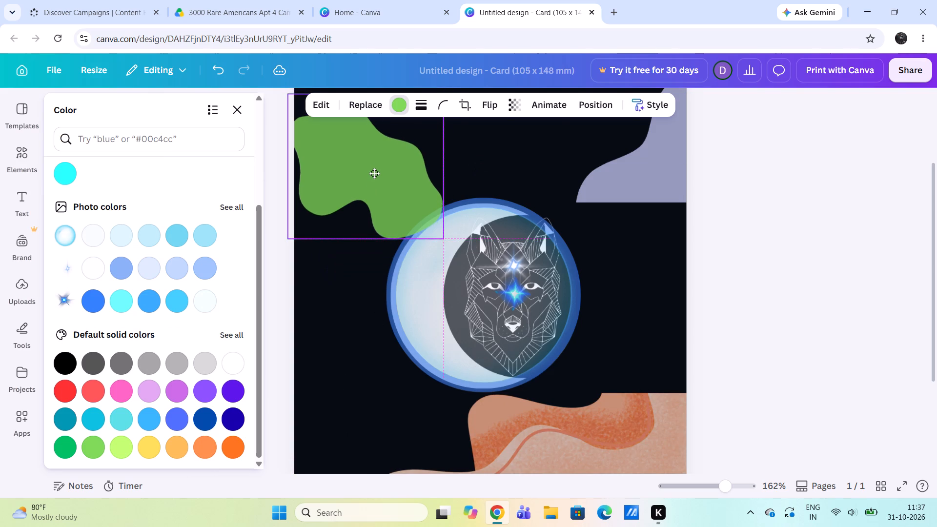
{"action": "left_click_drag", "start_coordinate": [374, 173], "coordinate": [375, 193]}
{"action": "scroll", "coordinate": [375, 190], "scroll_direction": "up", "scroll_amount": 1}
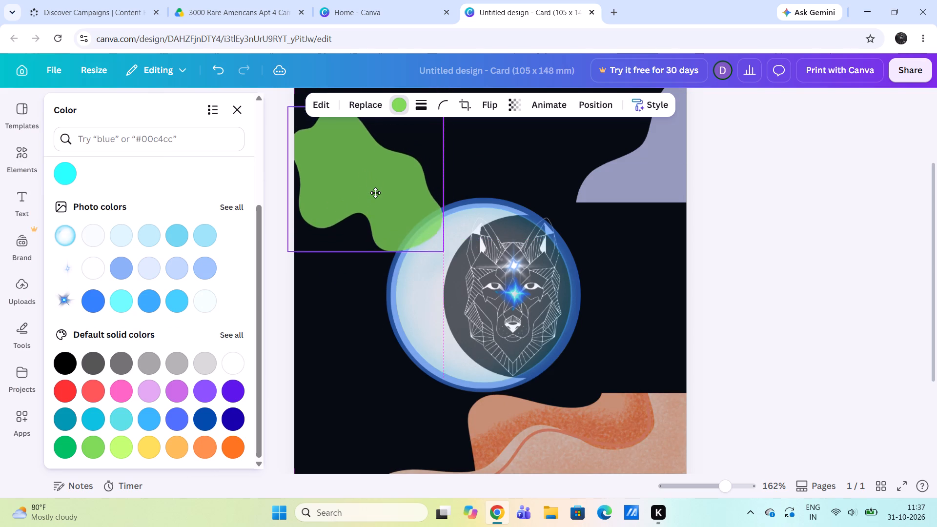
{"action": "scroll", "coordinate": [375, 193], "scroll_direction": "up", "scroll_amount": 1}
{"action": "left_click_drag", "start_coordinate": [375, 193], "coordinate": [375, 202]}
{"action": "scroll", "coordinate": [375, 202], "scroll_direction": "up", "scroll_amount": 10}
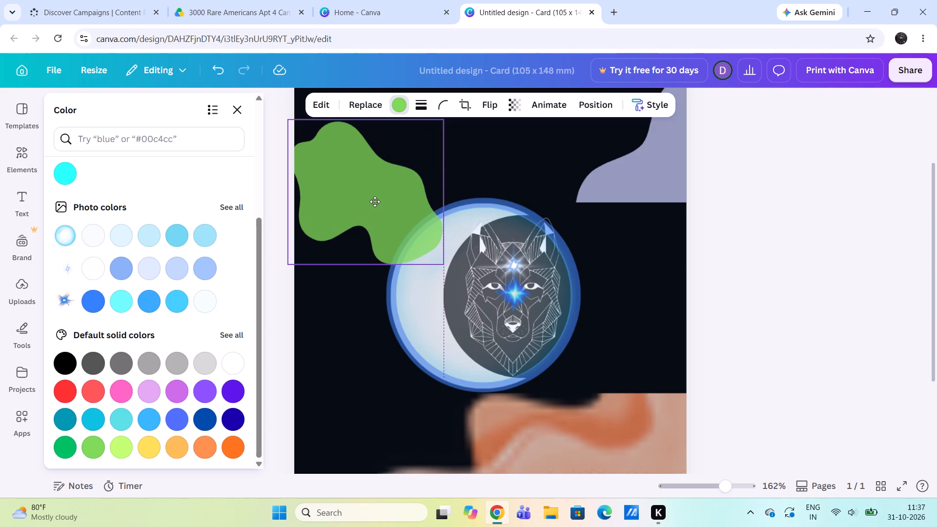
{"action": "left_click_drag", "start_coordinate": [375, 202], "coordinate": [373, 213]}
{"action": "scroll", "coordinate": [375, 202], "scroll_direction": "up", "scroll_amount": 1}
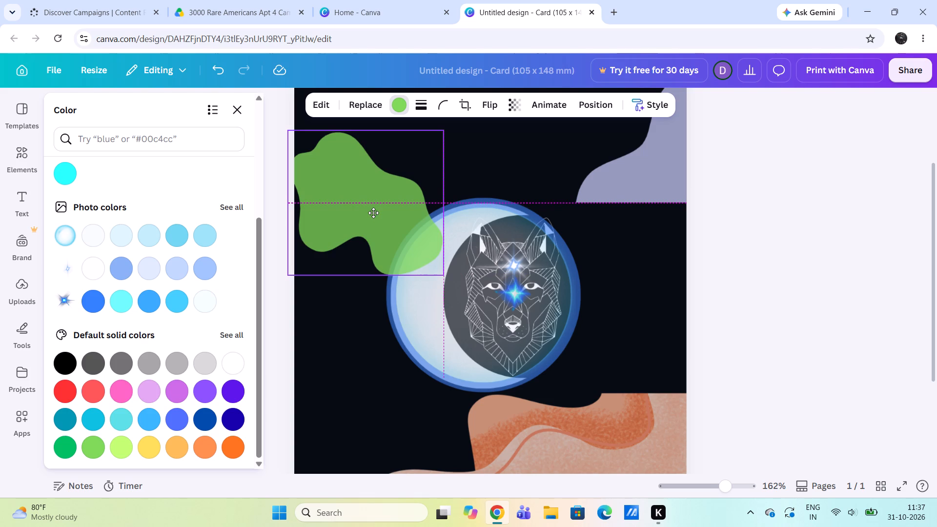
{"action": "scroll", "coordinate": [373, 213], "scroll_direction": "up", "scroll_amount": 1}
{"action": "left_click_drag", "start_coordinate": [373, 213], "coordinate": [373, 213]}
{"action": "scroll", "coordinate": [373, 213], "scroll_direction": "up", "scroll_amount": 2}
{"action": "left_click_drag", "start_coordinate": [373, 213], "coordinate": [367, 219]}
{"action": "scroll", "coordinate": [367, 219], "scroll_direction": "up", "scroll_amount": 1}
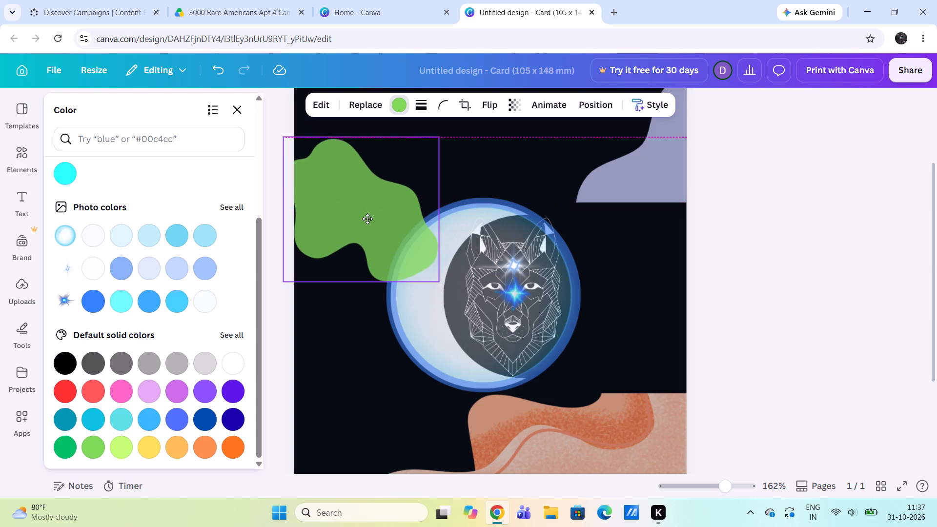
Reposition the green organic shape over the moon's upper-left part so it overlaps the wolf's eyes and both star flares.
{"action": "left_click_drag", "start_coordinate": [367, 219], "coordinate": [403, 218]}
{"action": "scroll", "coordinate": [367, 219], "scroll_direction": "up", "scroll_amount": 1}
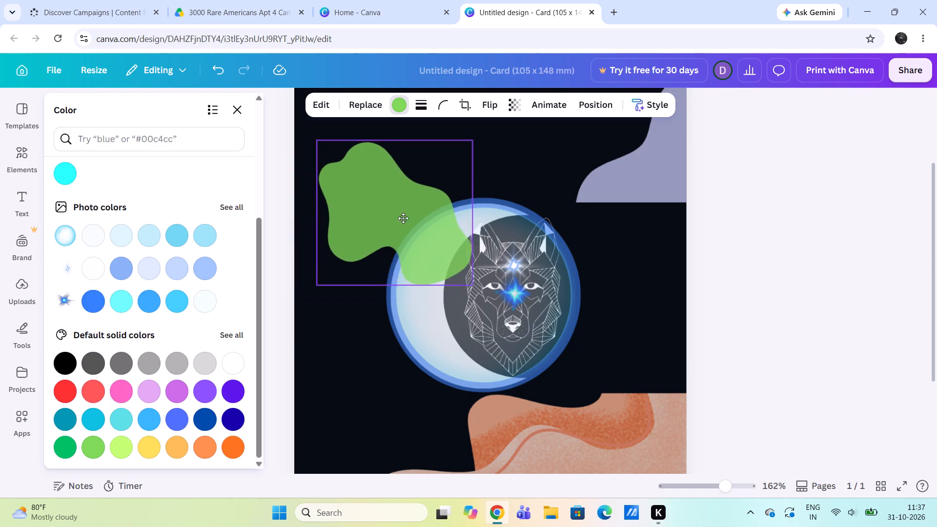
{"action": "left_click_drag", "start_coordinate": [403, 218], "coordinate": [391, 214]}
{"action": "scroll", "coordinate": [403, 218], "scroll_direction": "up", "scroll_amount": 1}
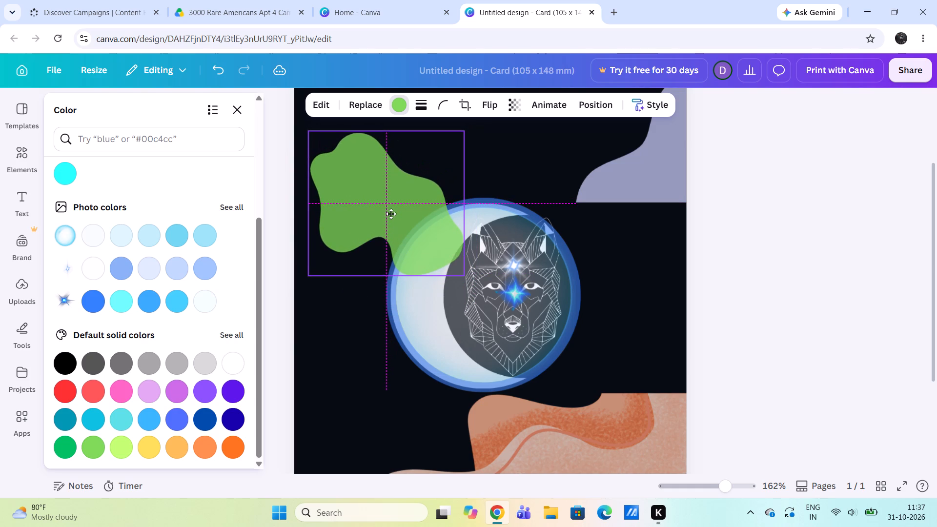
{"action": "scroll", "coordinate": [391, 214], "scroll_direction": "up", "scroll_amount": 1}
{"action": "left_click_drag", "start_coordinate": [391, 214], "coordinate": [389, 215]}
{"action": "scroll", "coordinate": [390, 214], "scroll_direction": "up", "scroll_amount": 1}
{"action": "left_click_drag", "start_coordinate": [389, 215], "coordinate": [407, 232]}
{"action": "scroll", "coordinate": [389, 215], "scroll_direction": "up", "scroll_amount": 1}
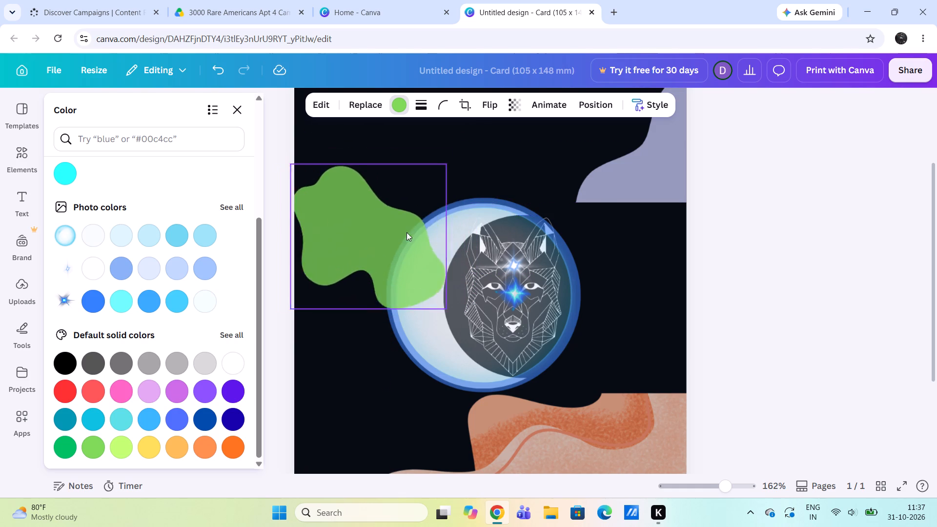
{"action": "left_click_drag", "start_coordinate": [407, 232], "coordinate": [464, 254]}
{"action": "scroll", "coordinate": [407, 232], "scroll_direction": "up", "scroll_amount": 1}
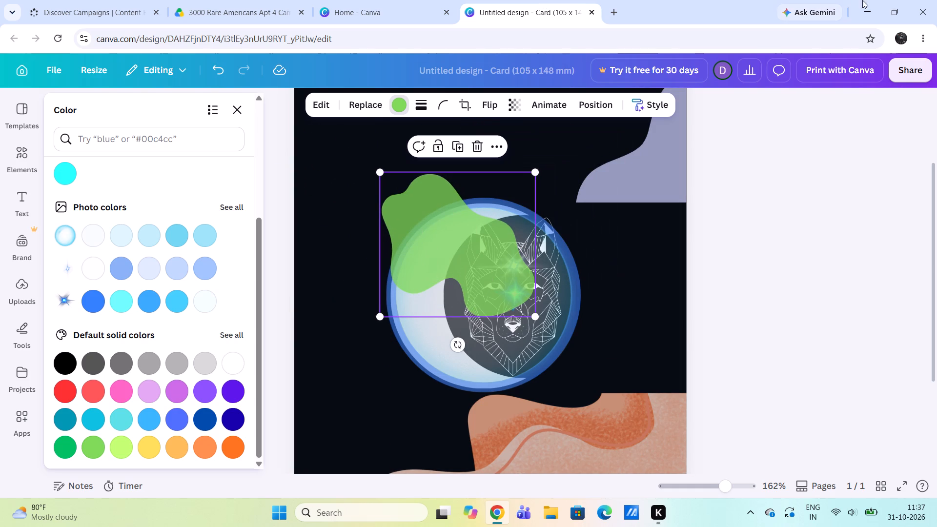